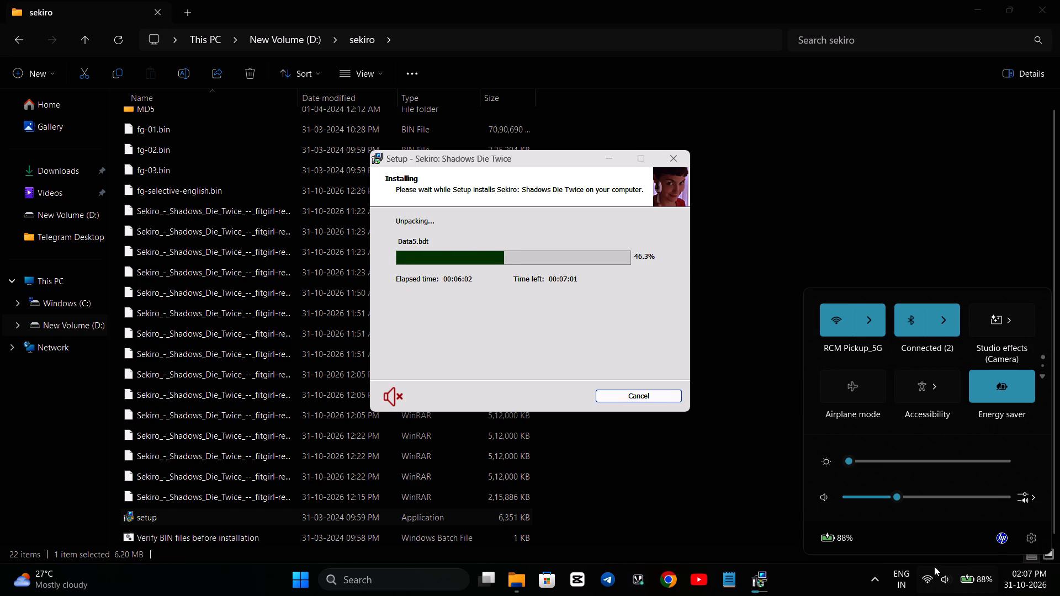
# Launch the CapCut video editor.
pyautogui.click(574, 572)
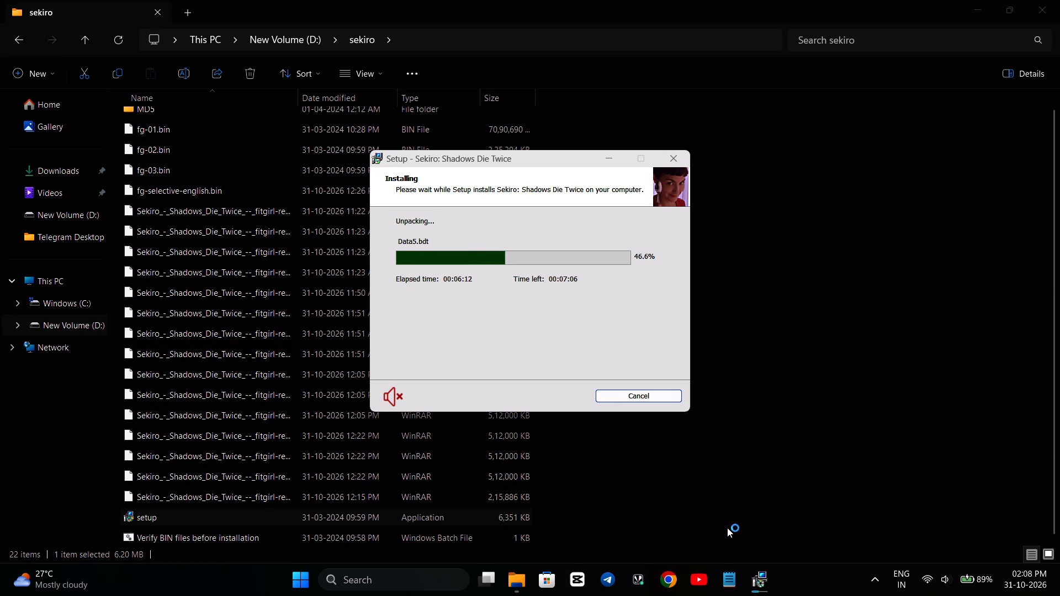
# Switch to Notepad to bring up the "DU Women Safety Protest — Complete Voiceover" script.
pyautogui.click(726, 576)
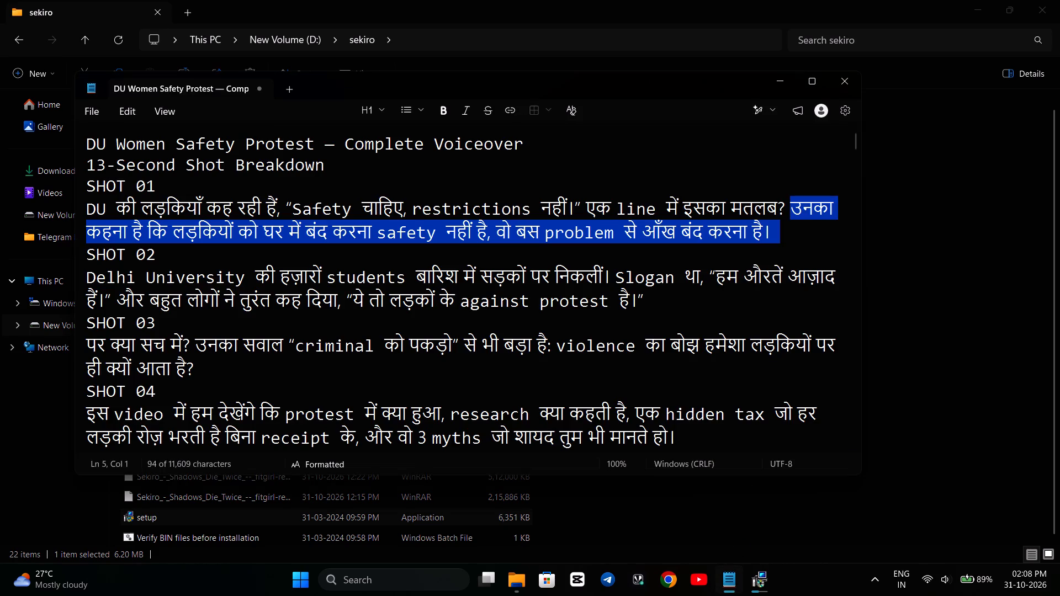
# Copy the SHOT 31 voiceover line with the SHOT 32 heading below it from the script's Mobility Tax section.
pyautogui.click(810, 82)
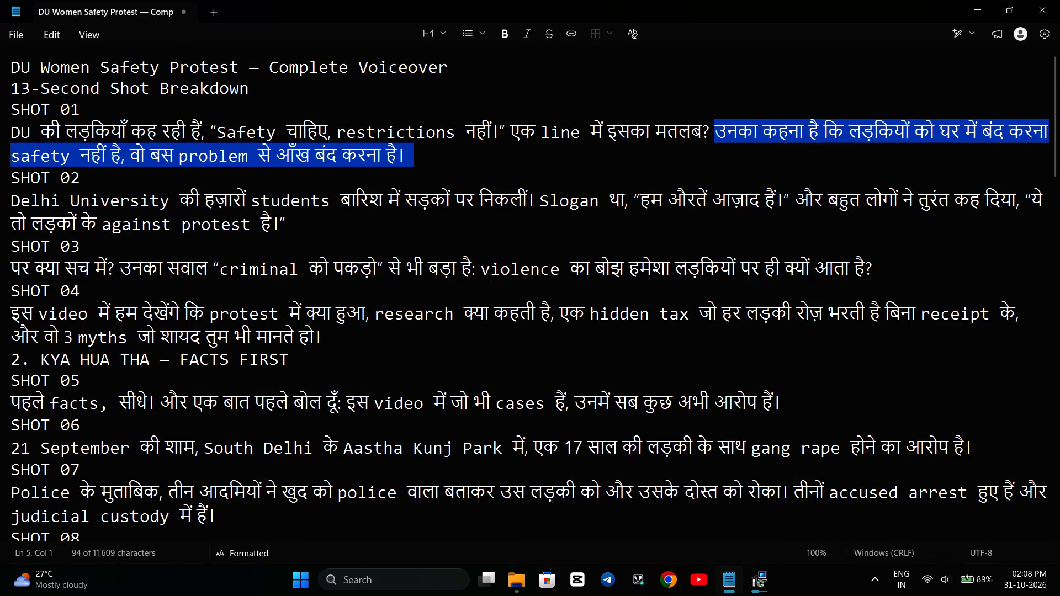
pyautogui.scroll(2, 669, 320)
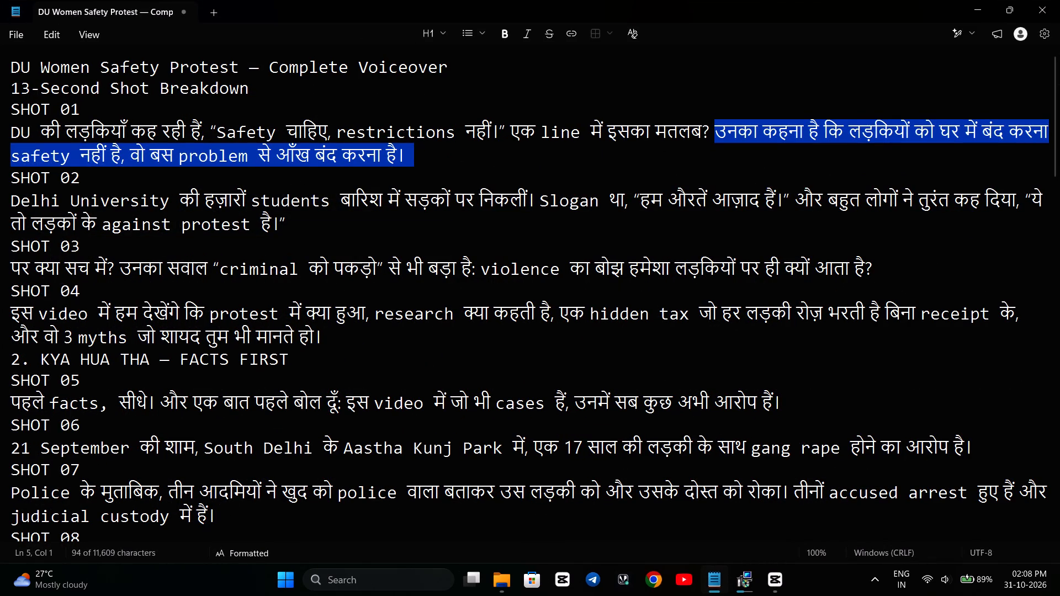
pyautogui.scroll(-4, 515, 354)
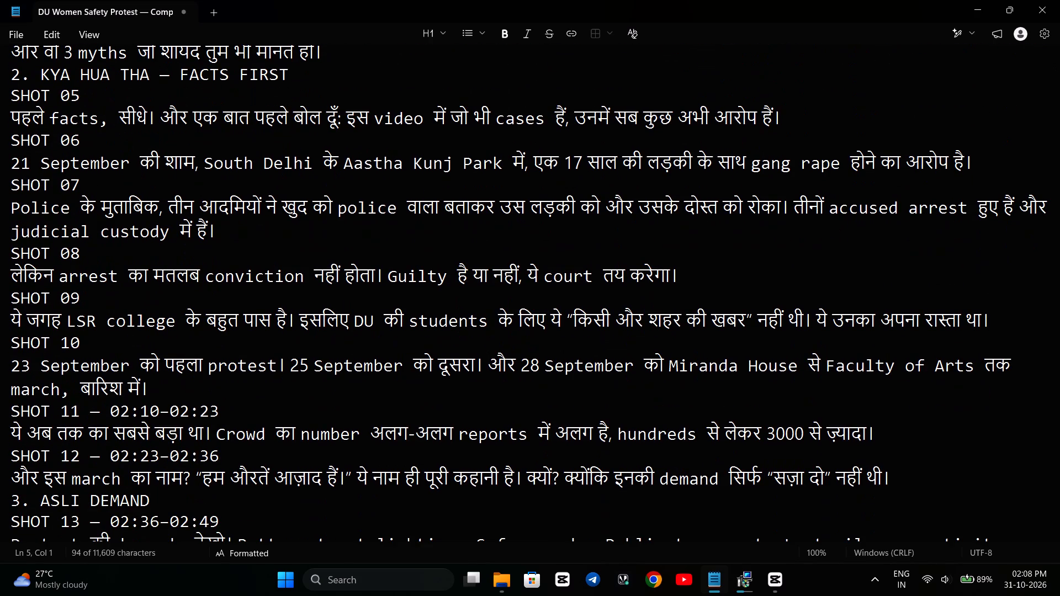
pyautogui.scroll(-2, 515, 354)
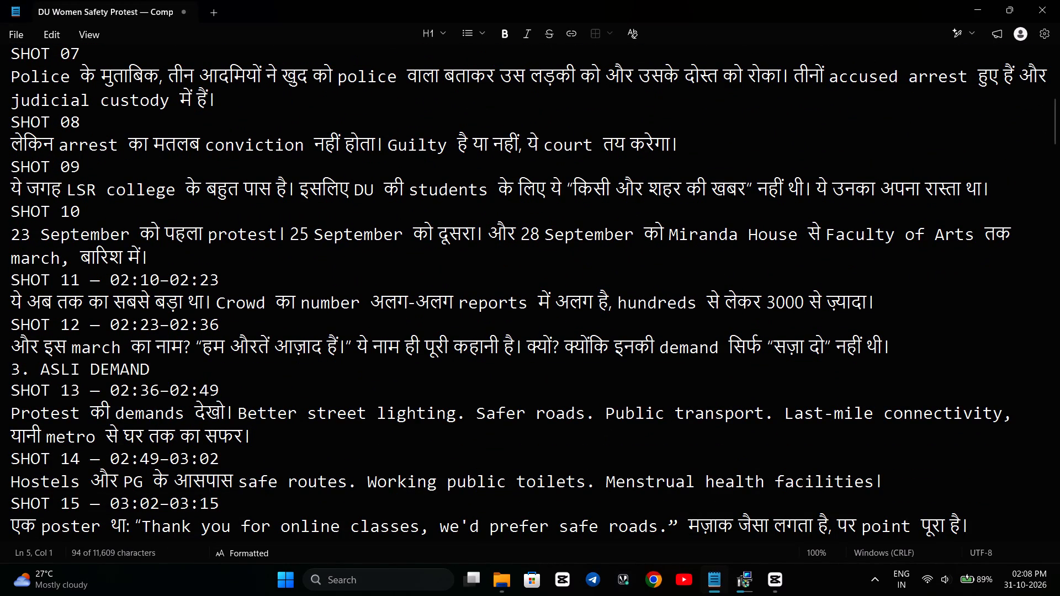
pyautogui.scroll(-3, 516, 307)
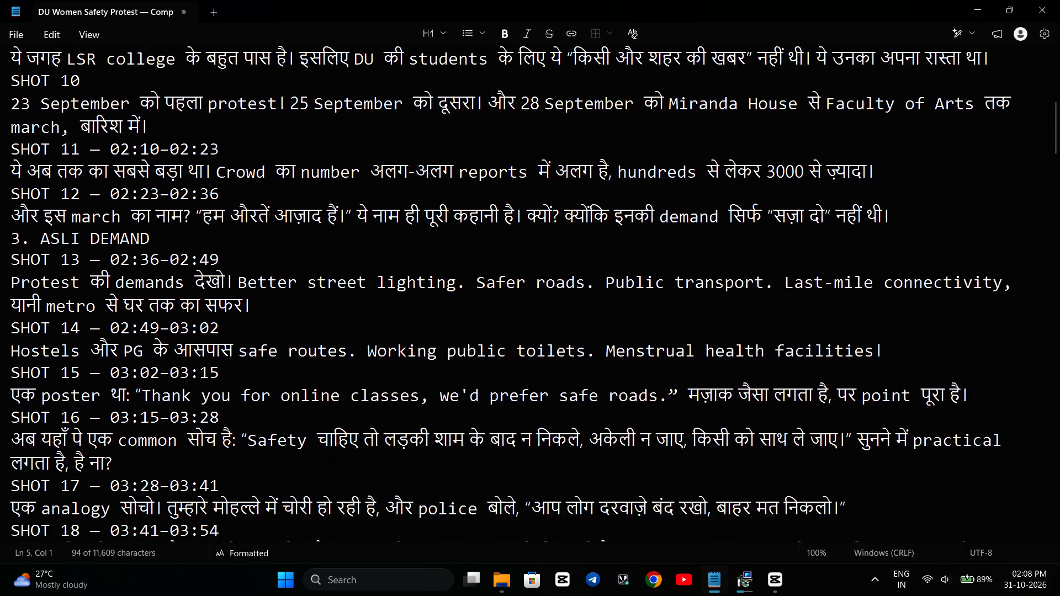
pyautogui.scroll(-2, 516, 307)
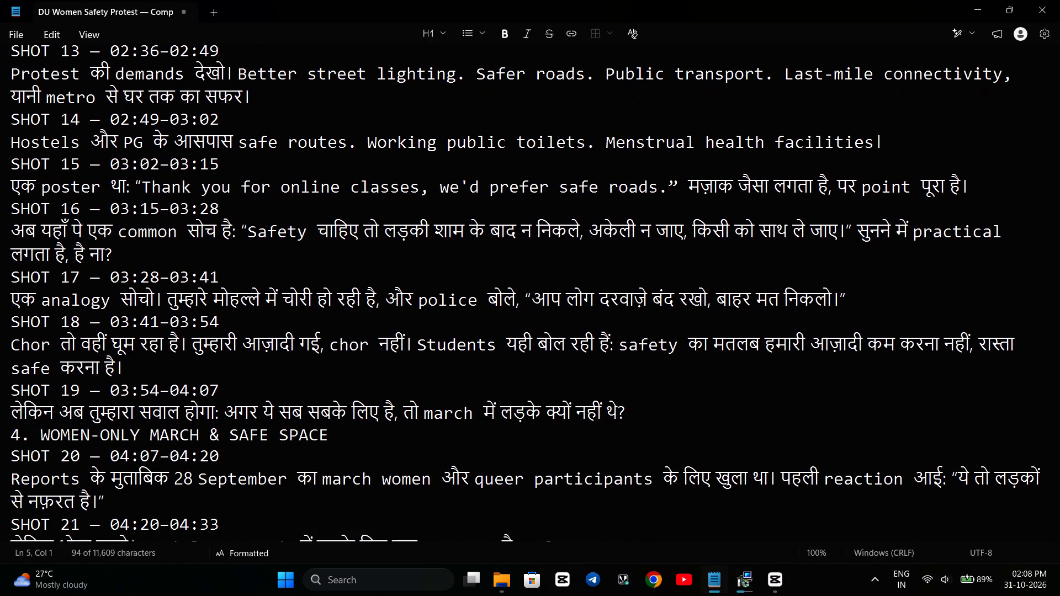
pyautogui.scroll(-4, 516, 307)
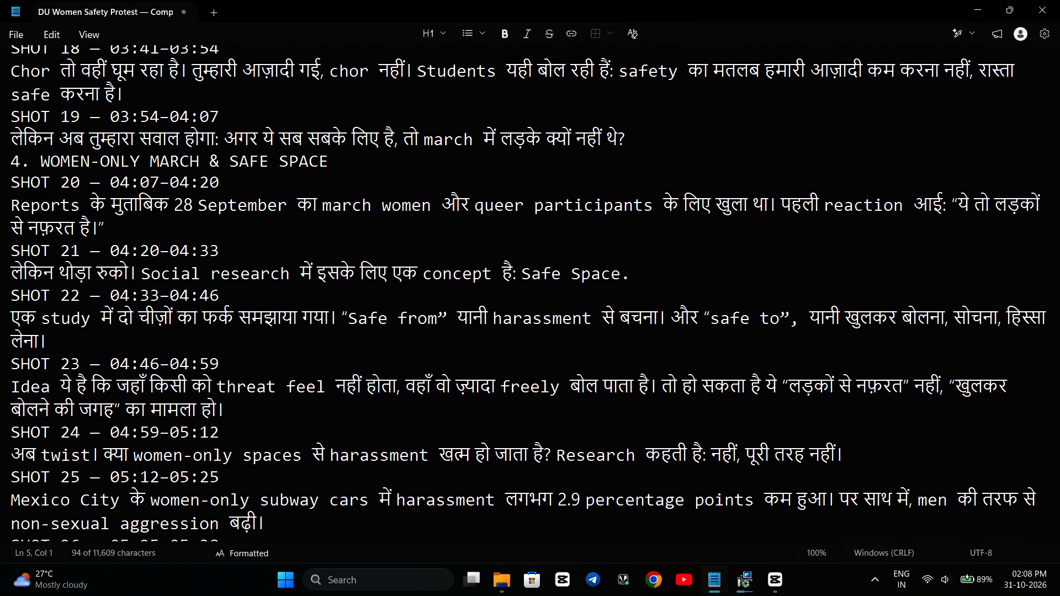
pyautogui.scroll(-3, 516, 307)
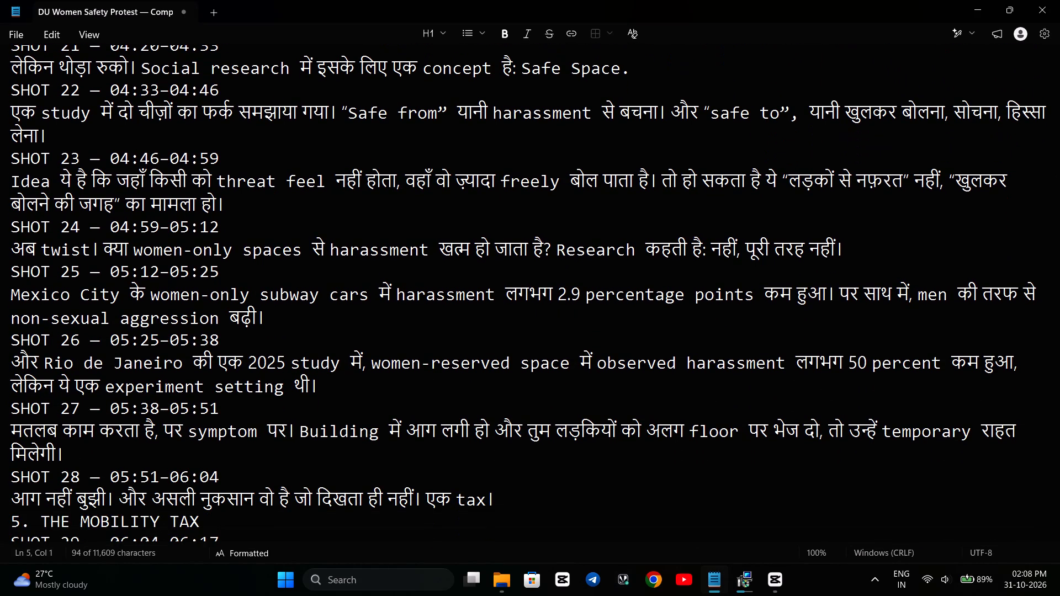
pyautogui.scroll(-4, 516, 307)
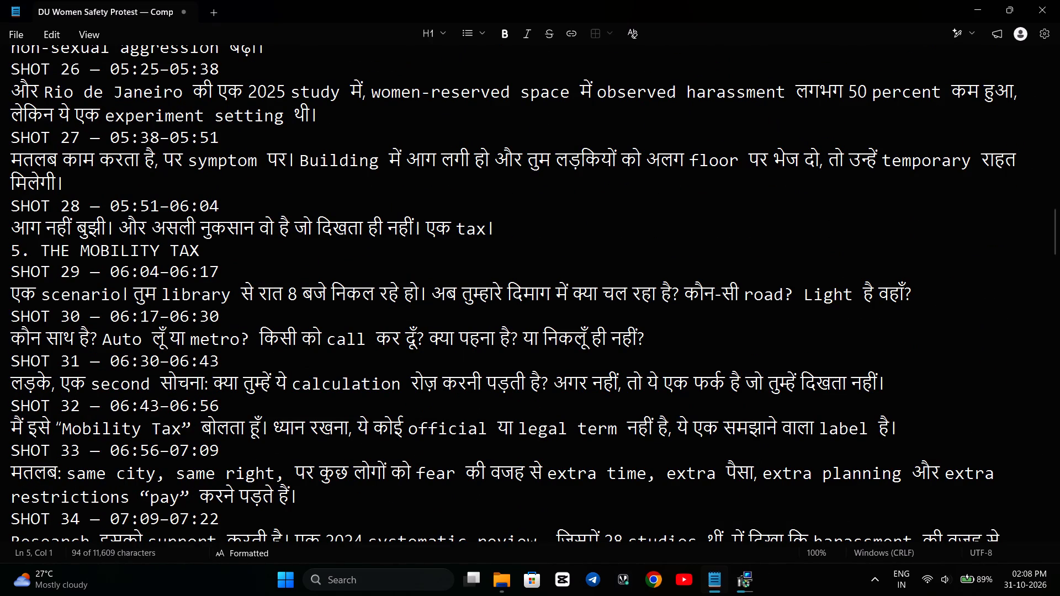
pyautogui.moveTo(14, 384); pyautogui.dragTo(71, 389)
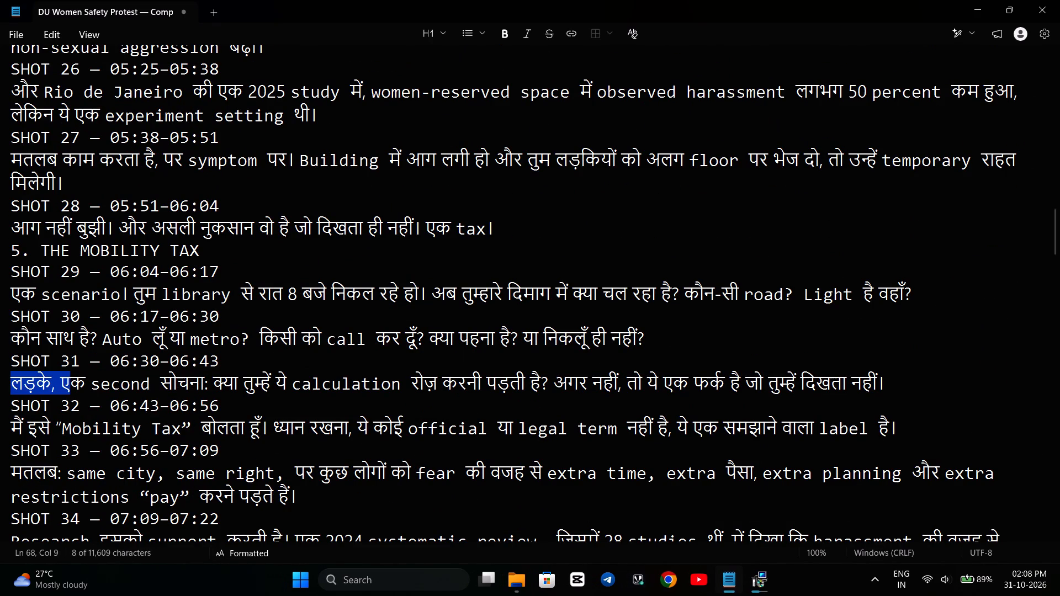
pyautogui.moveTo(71, 389); pyautogui.dragTo(774, 419)
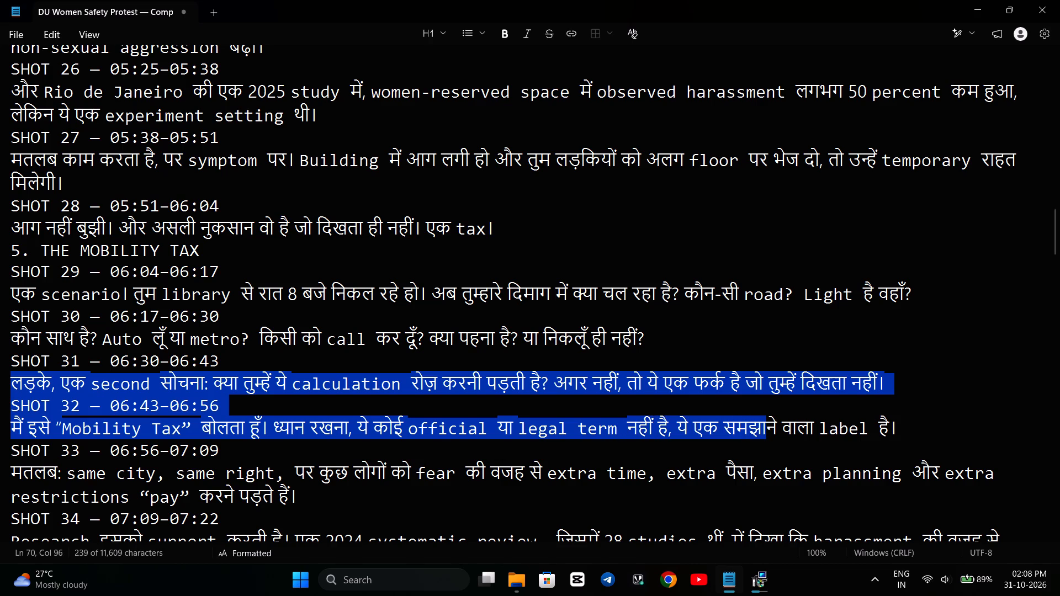
pyautogui.moveTo(774, 419); pyautogui.dragTo(830, 396)
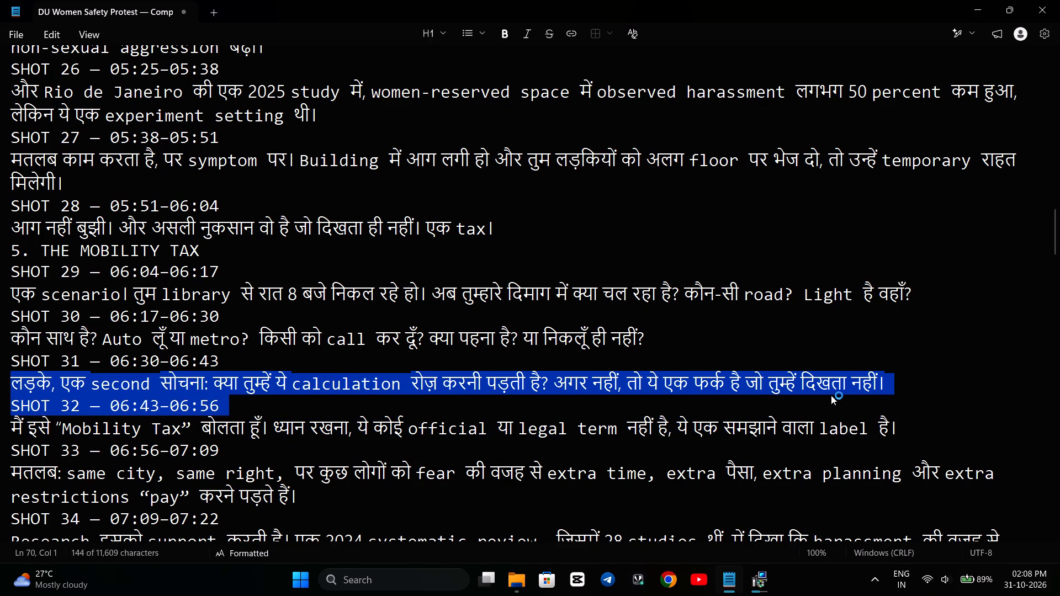
pyautogui.hotkey('ctrl', 'c')
pyautogui.click(666, 571)
pyautogui.click(337, 283)
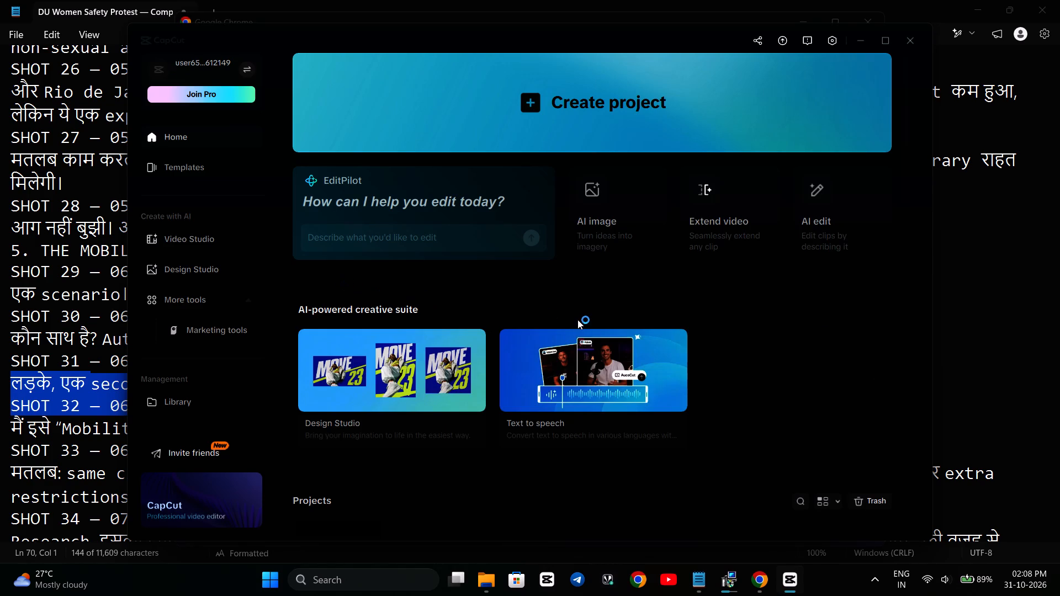
pyautogui.scroll(-4, 580, 320)
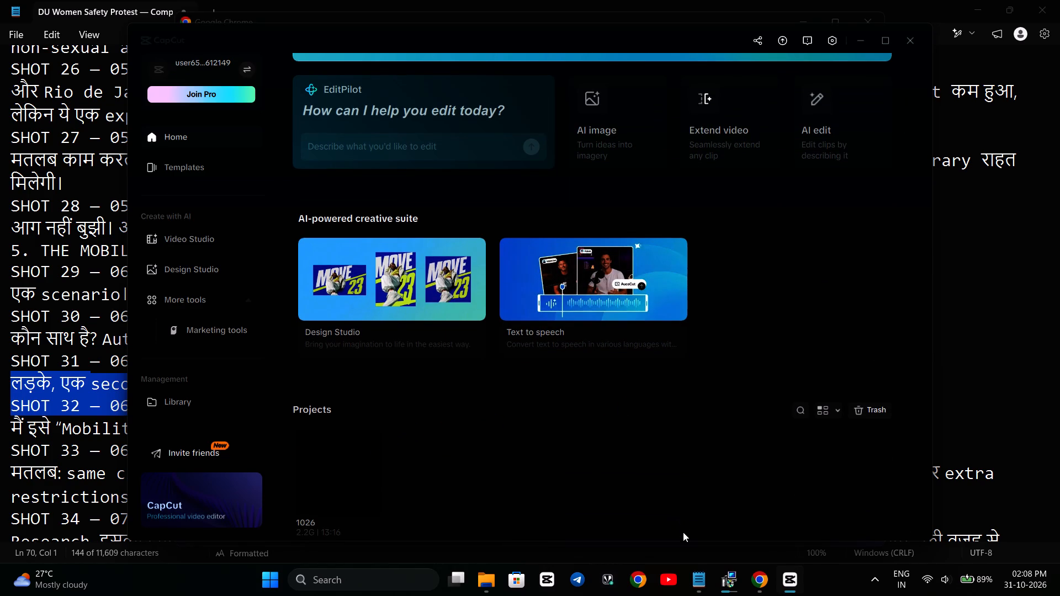
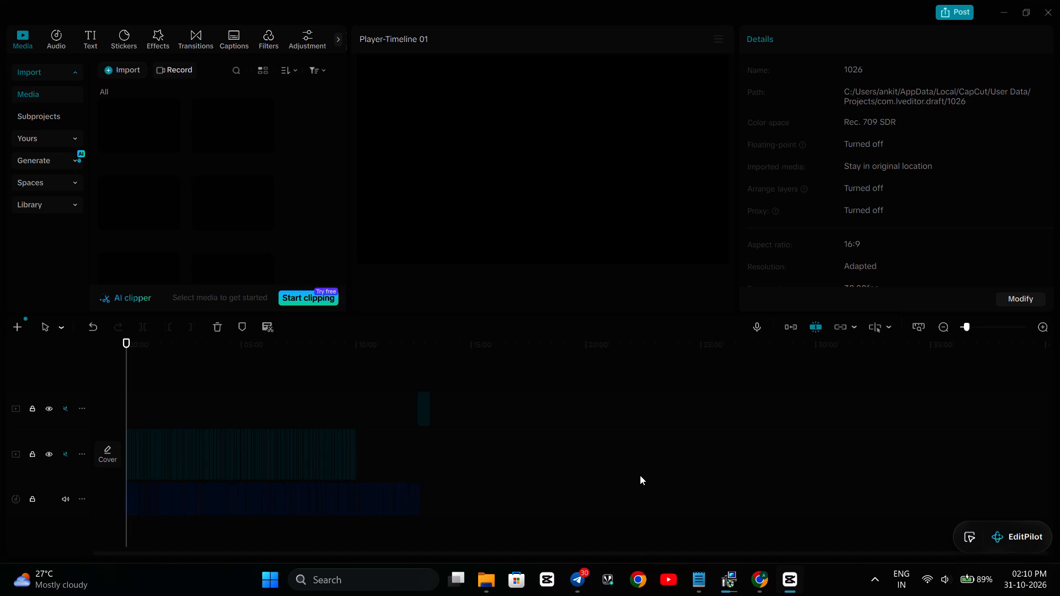
# Dismiss the Isolate voice task notice for Standard recording 23.m4a.
pyautogui.keyDown('ctrl'); pyautogui.scroll(1, 640, 475); pyautogui.keyUp('ctrl')
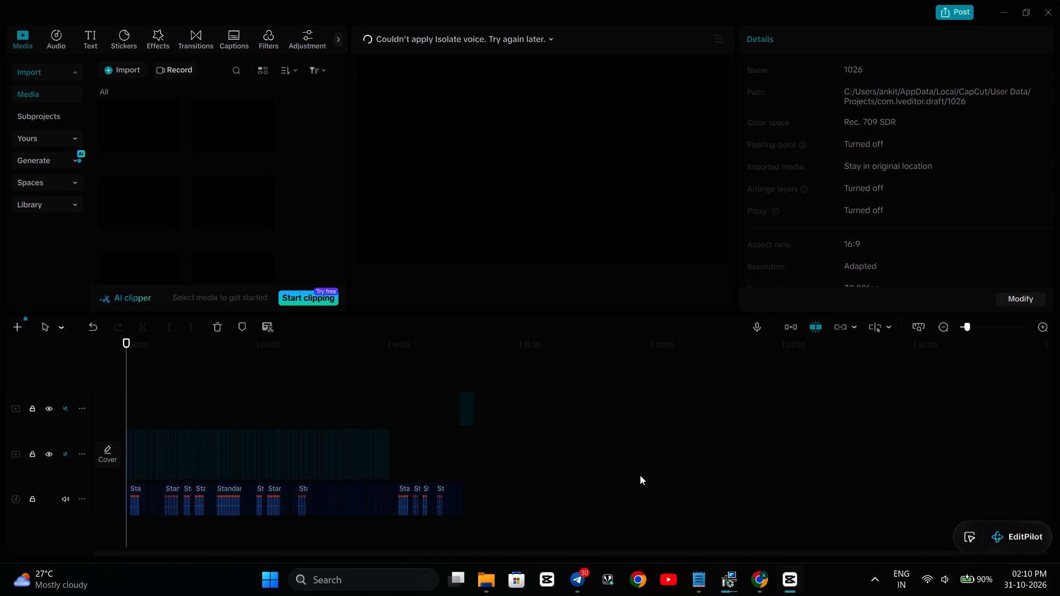
pyautogui.click(535, 36)
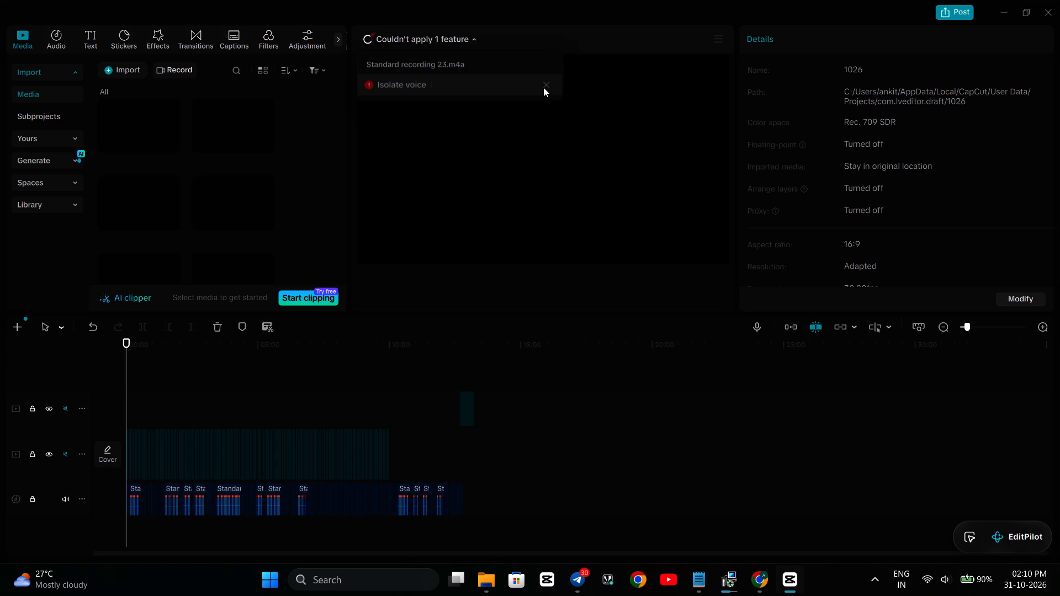
pyautogui.click(543, 86)
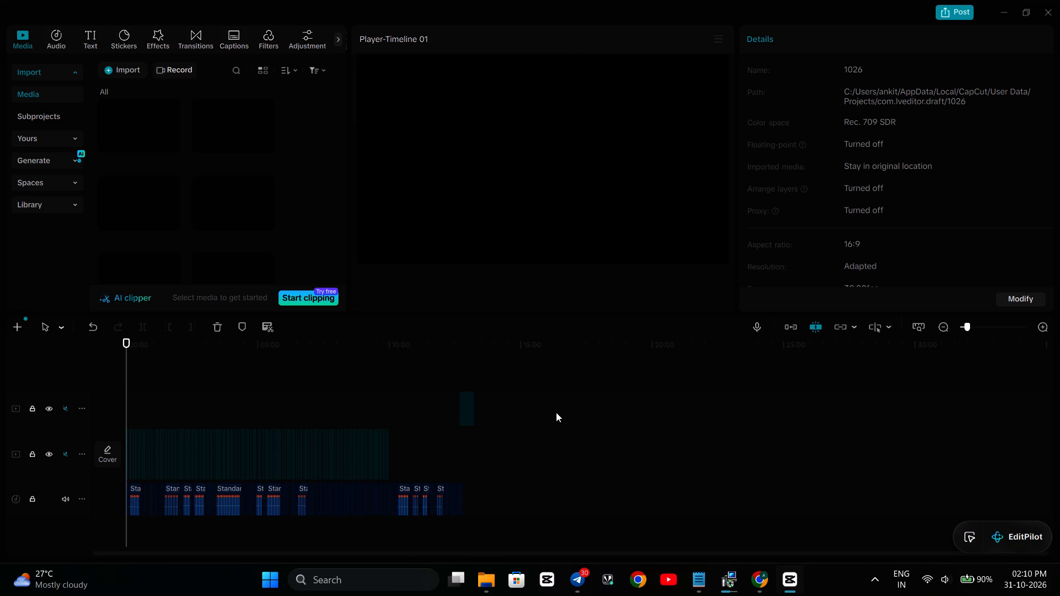
# Play the timeline from about 04:40, and again from 04:43:12, to check the voiceover against the watch-checking and explainer clips.
pyautogui.keyDown('ctrl'); pyautogui.scroll(4, 542, 481); pyautogui.keyUp('ctrl')
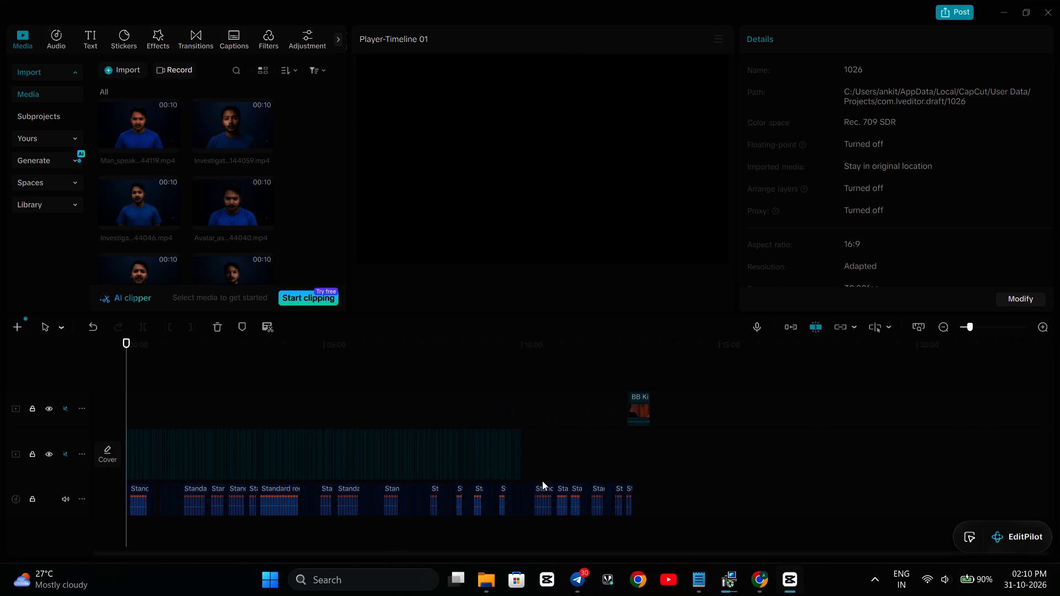
pyautogui.keyDown('ctrl'); pyautogui.scroll(5, 353, 401); pyautogui.keyUp('ctrl')
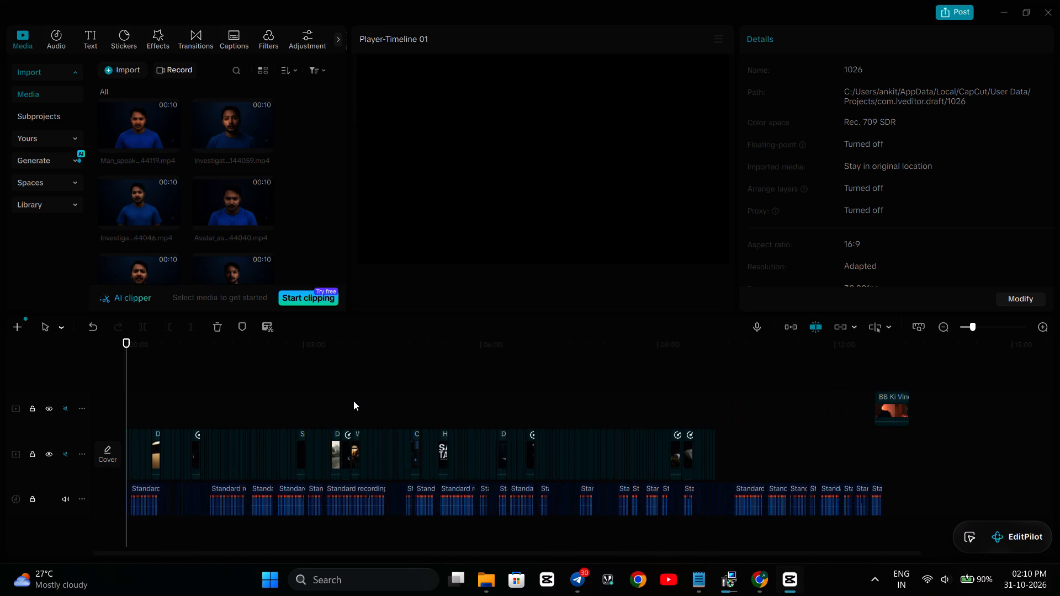
pyautogui.keyDown('ctrl'); pyautogui.scroll(6, 353, 401); pyautogui.keyUp('ctrl')
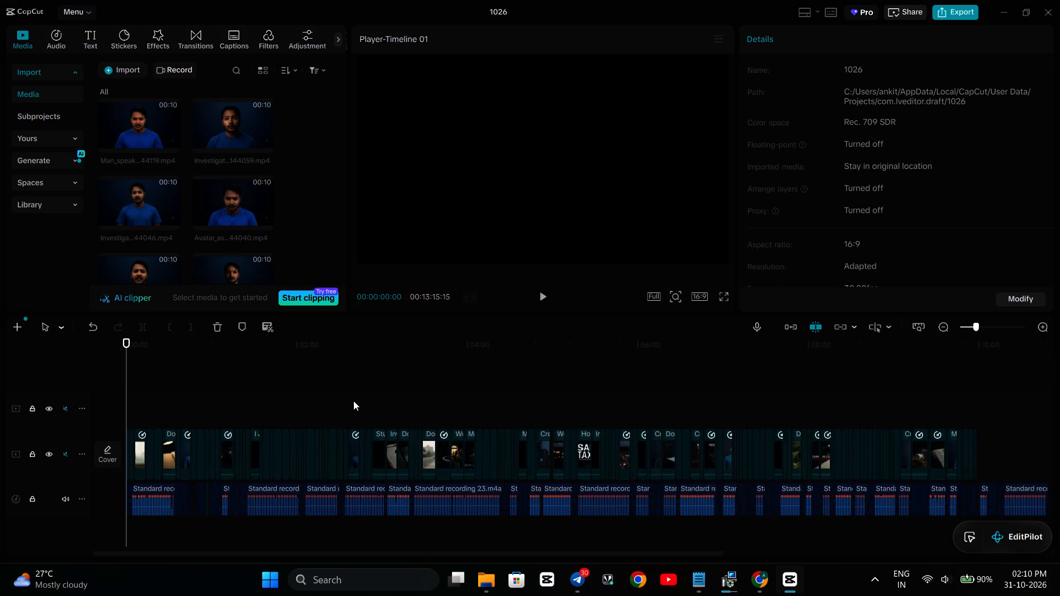
pyautogui.keyDown('ctrl'); pyautogui.scroll(5, 353, 401); pyautogui.keyUp('ctrl')
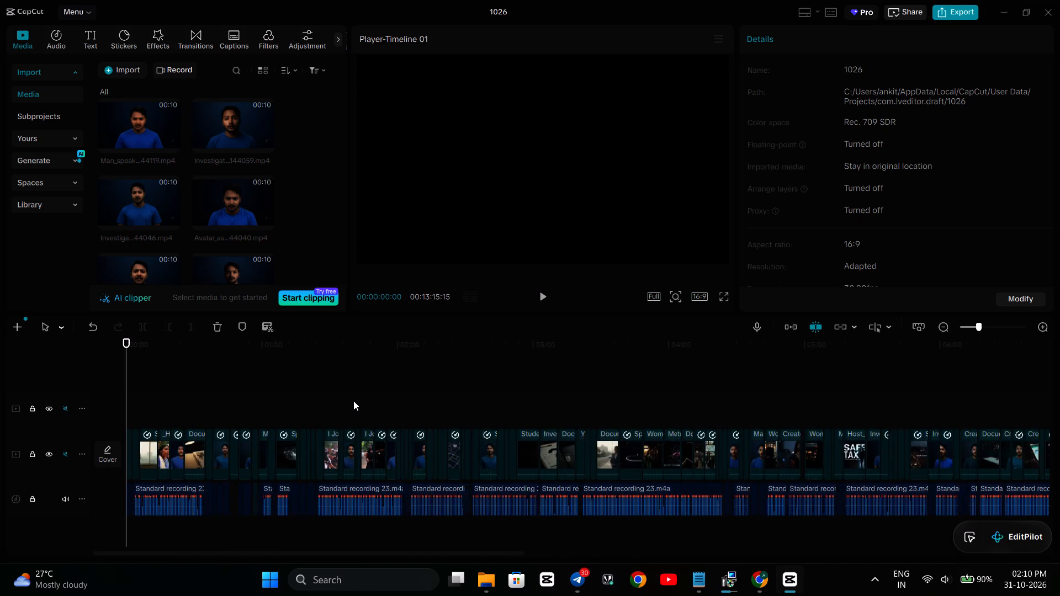
pyautogui.keyDown('ctrl'); pyautogui.scroll(6, 353, 401); pyautogui.keyUp('ctrl')
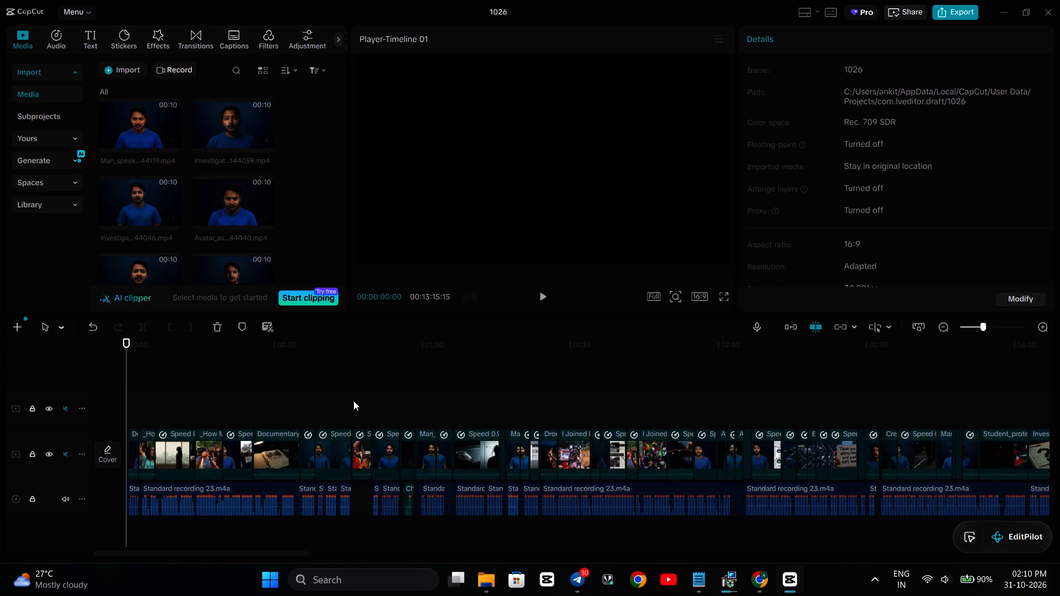
pyautogui.keyDown('ctrl'); pyautogui.scroll(5, 353, 401); pyautogui.keyUp('ctrl')
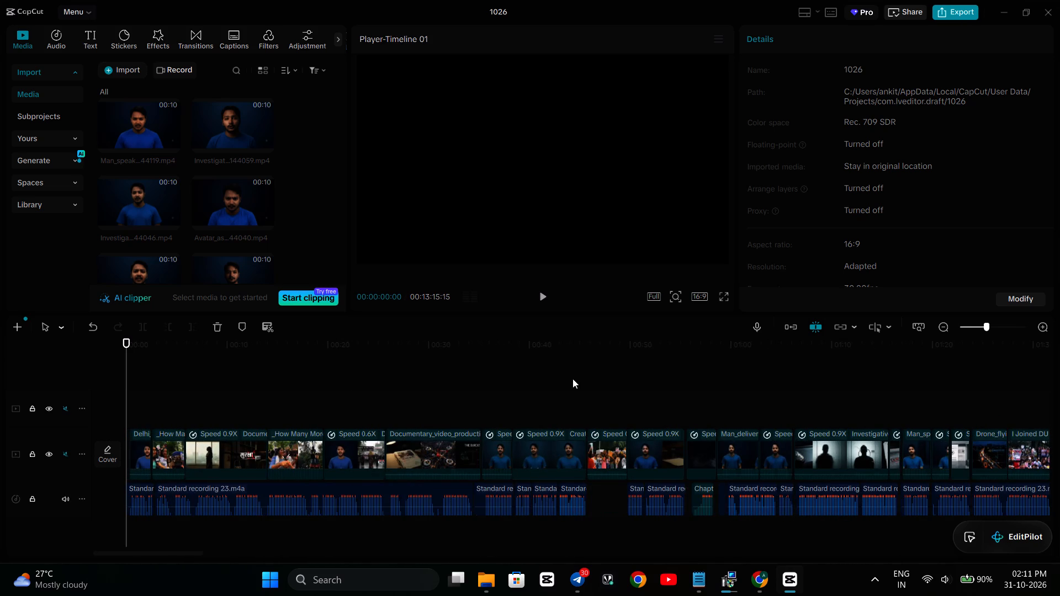
pyautogui.hscroll(-7, 573, 379)
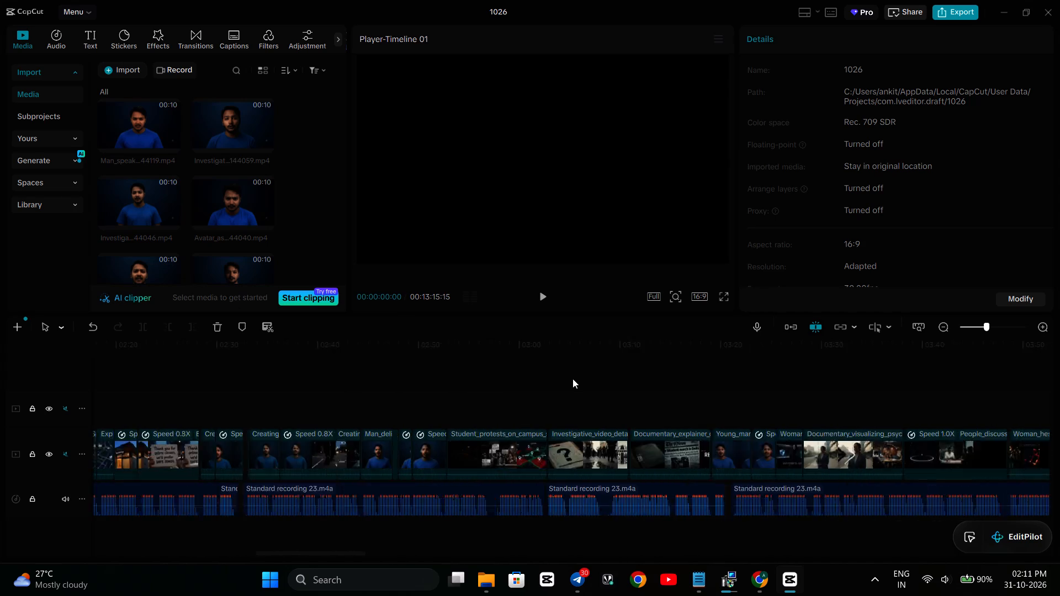
pyautogui.hscroll(-3, 573, 379)
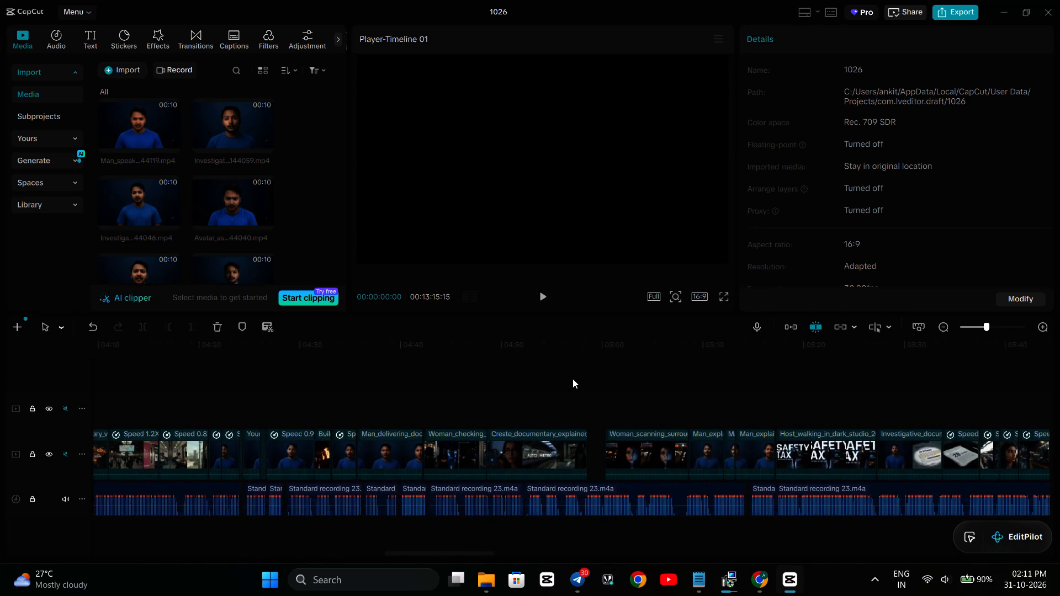
pyautogui.hscroll(-2, 573, 379)
pyautogui.click(459, 400)
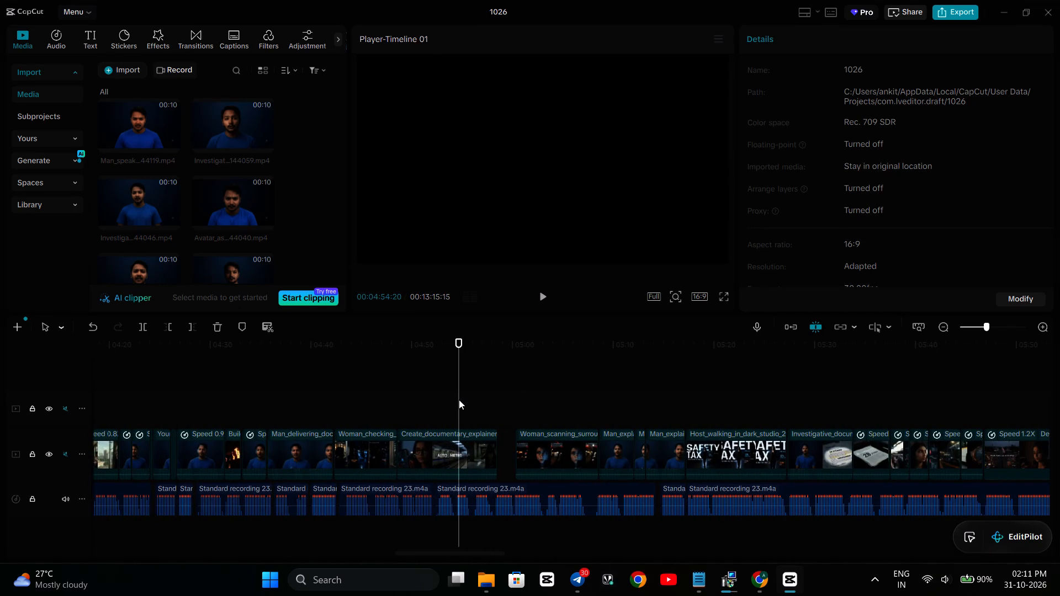
pyautogui.hscroll(-1, 459, 400)
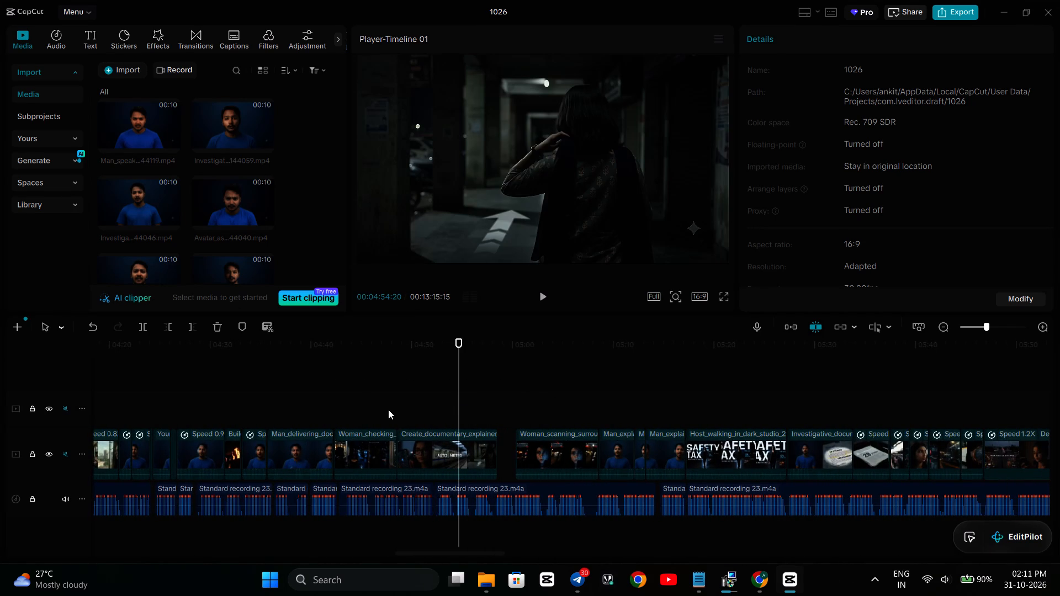
pyautogui.keyDown('ctrl'); pyautogui.scroll(8, 342, 407); pyautogui.keyUp('ctrl')
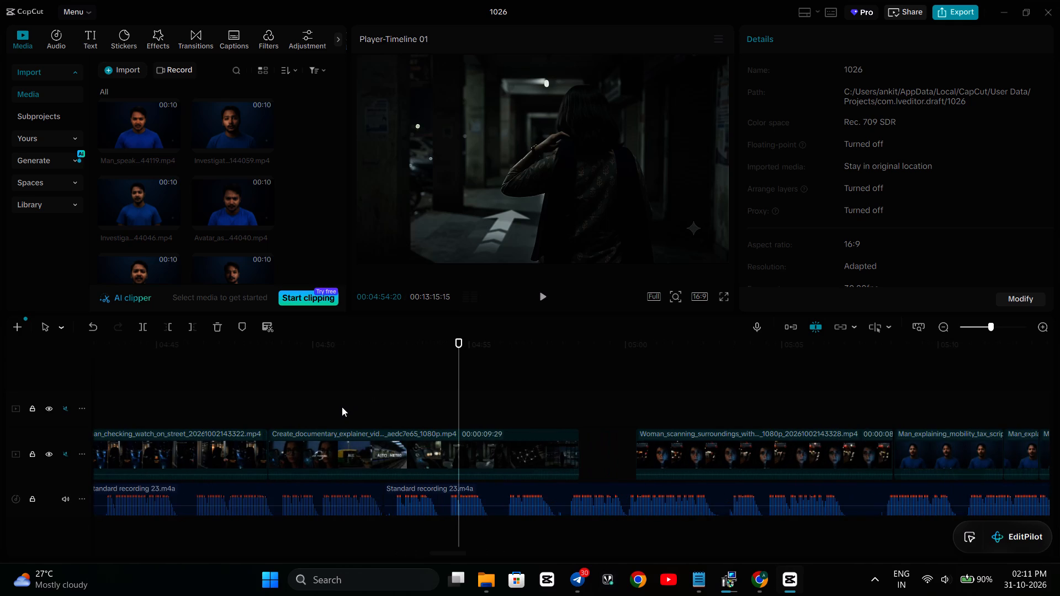
pyautogui.keyDown('ctrl'); pyautogui.scroll(4, 342, 407); pyautogui.keyUp('ctrl')
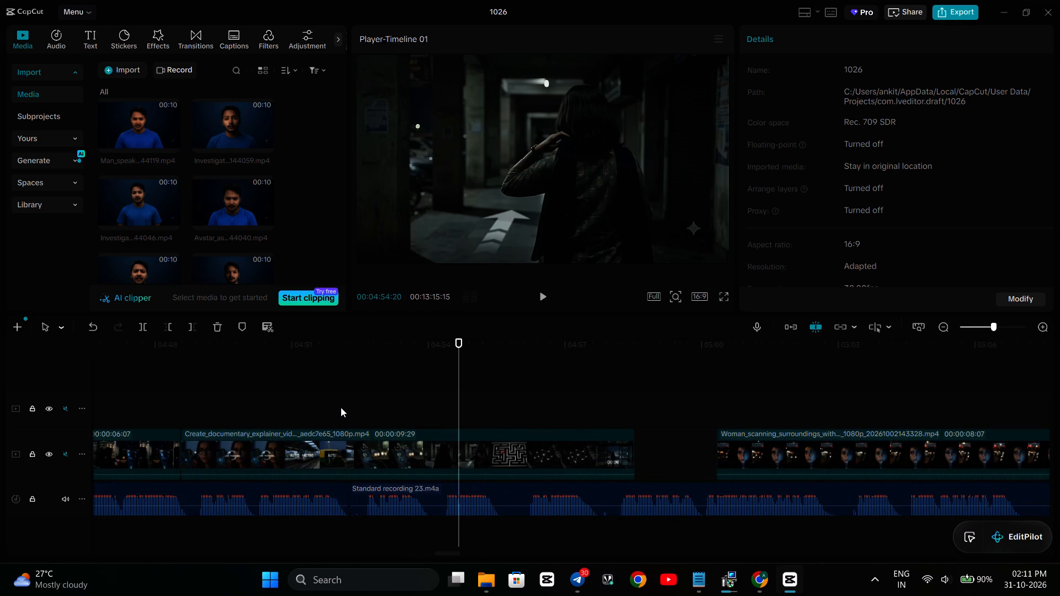
pyautogui.hscroll(2, 264, 385)
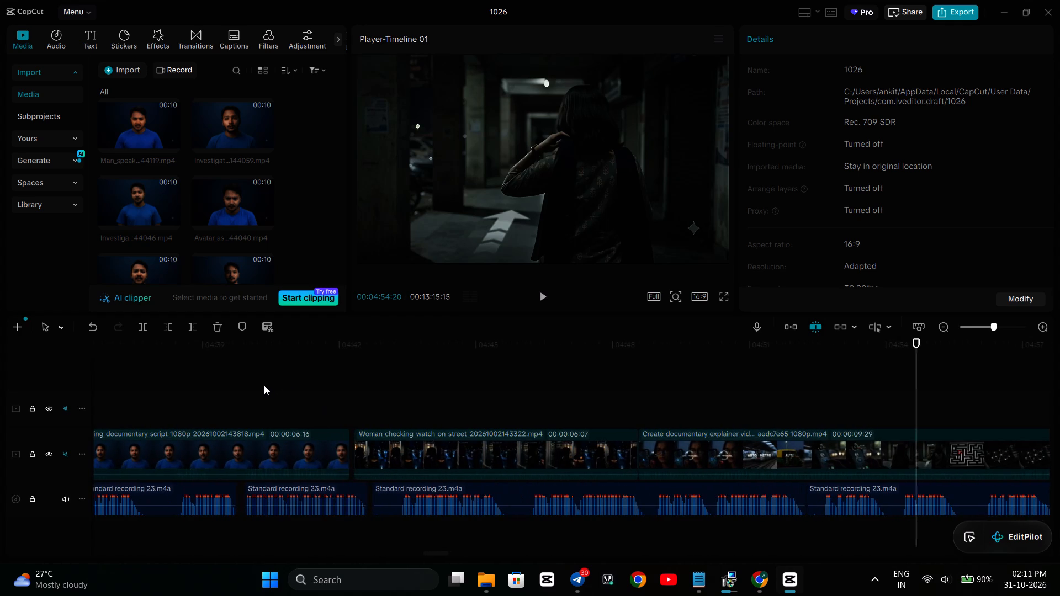
pyautogui.click(264, 385)
pyautogui.press('space')
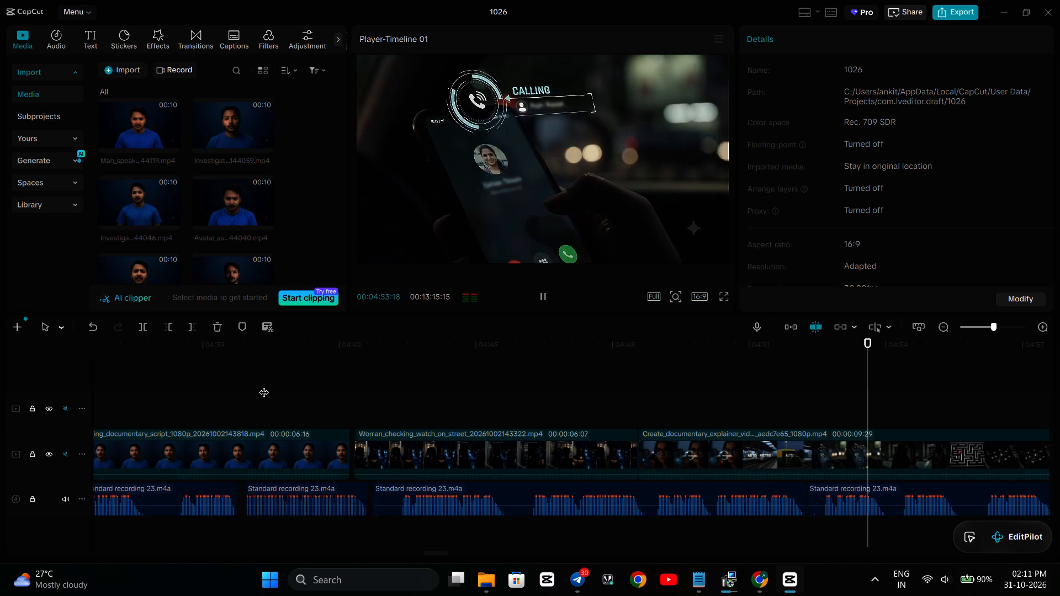
pyautogui.click(403, 397)
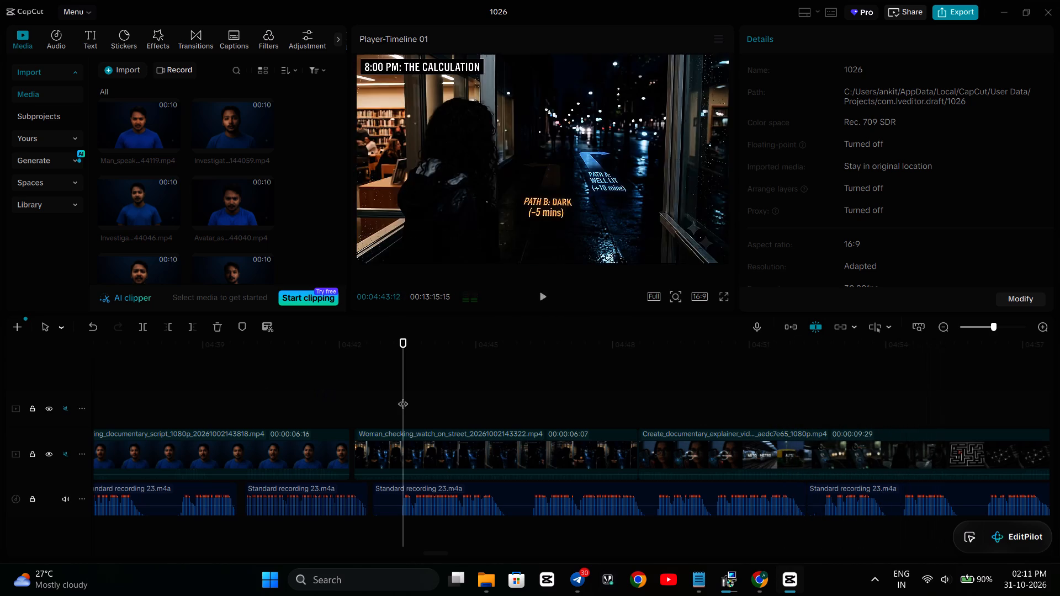
pyautogui.press('space')
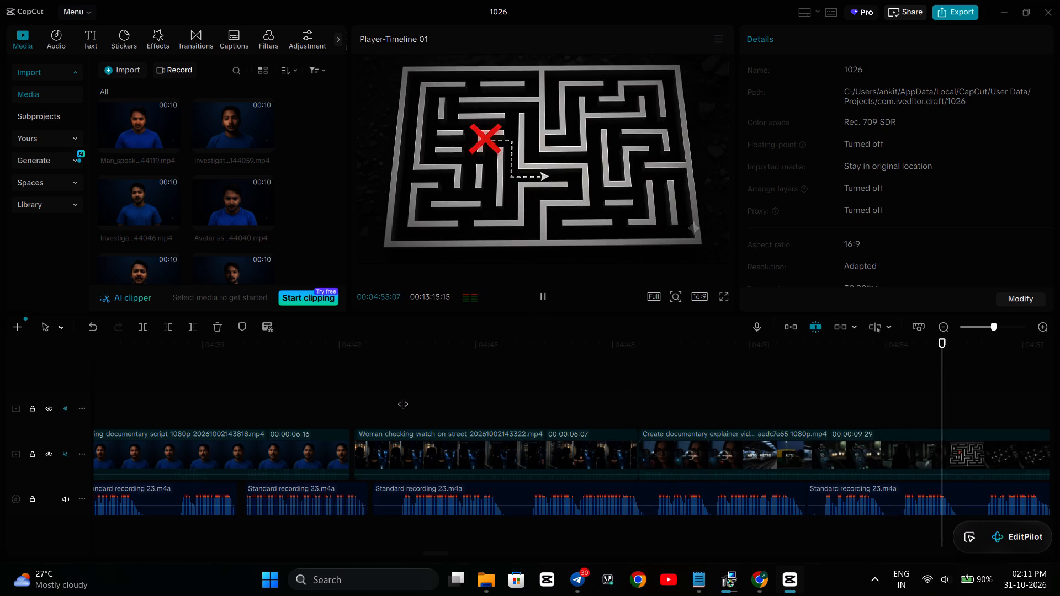
pyautogui.press('space')
# Replay the section around 04:51 to 04:52 to check the voiceover cut under the documentary explainer clip.
pyautogui.hscroll(-1, 514, 424)
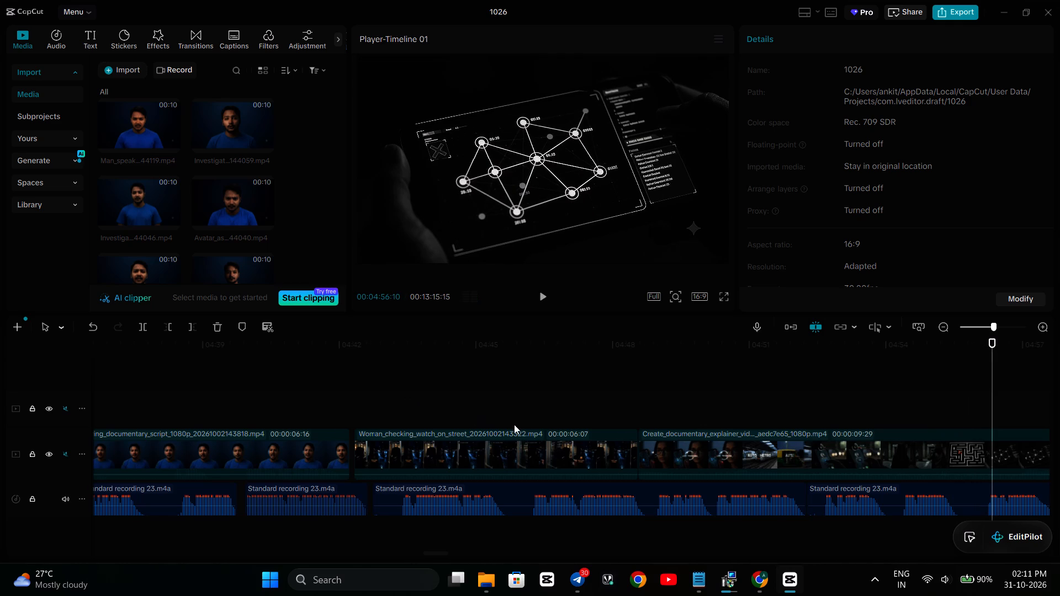
pyautogui.hscroll(-1, 514, 424)
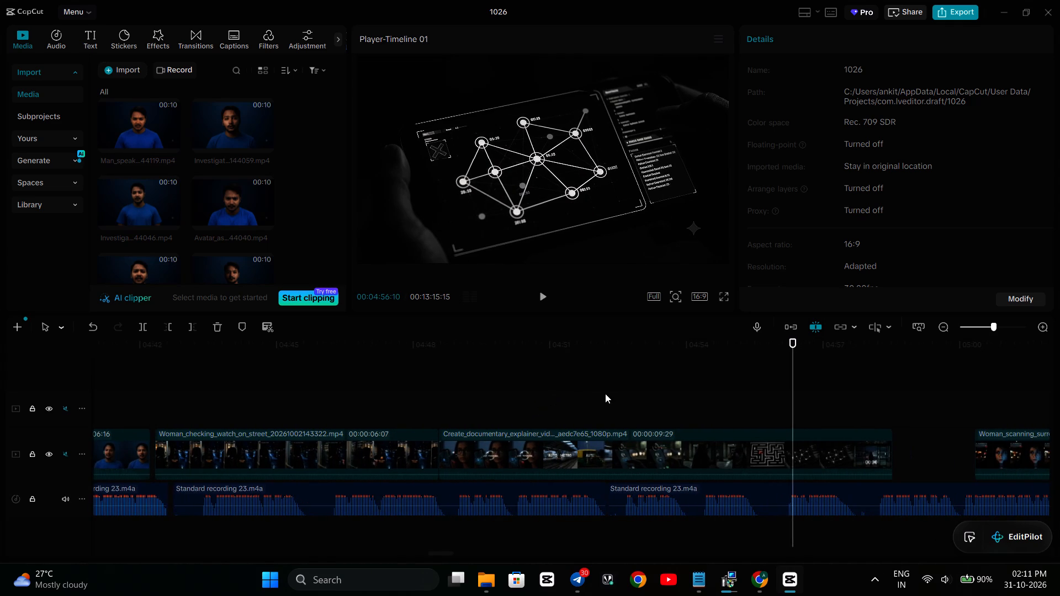
pyautogui.click(598, 390)
pyautogui.press('space')
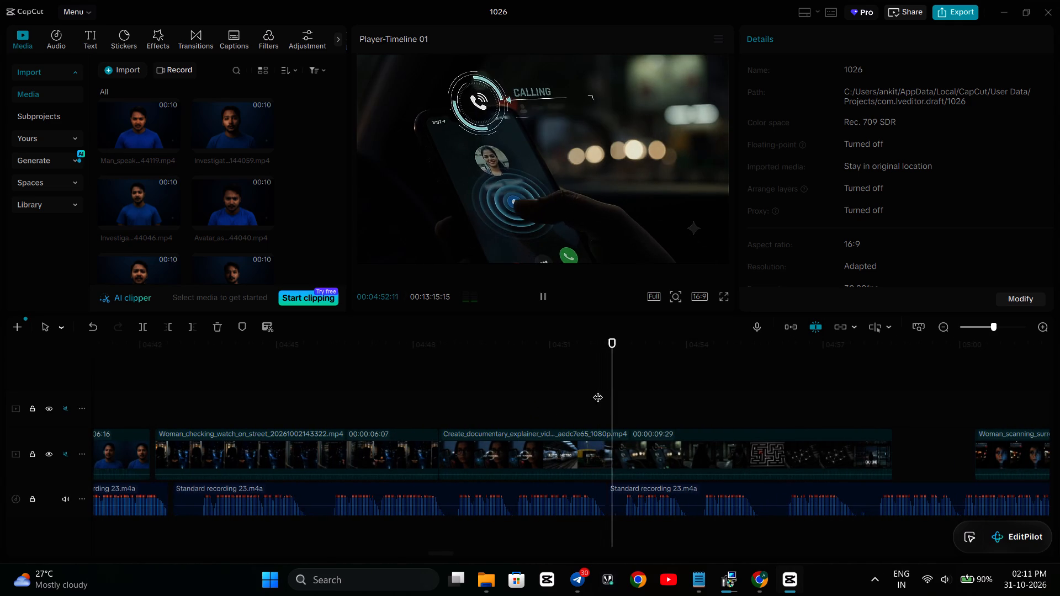
pyautogui.press('space')
pyautogui.press('space')
pyautogui.press('space')
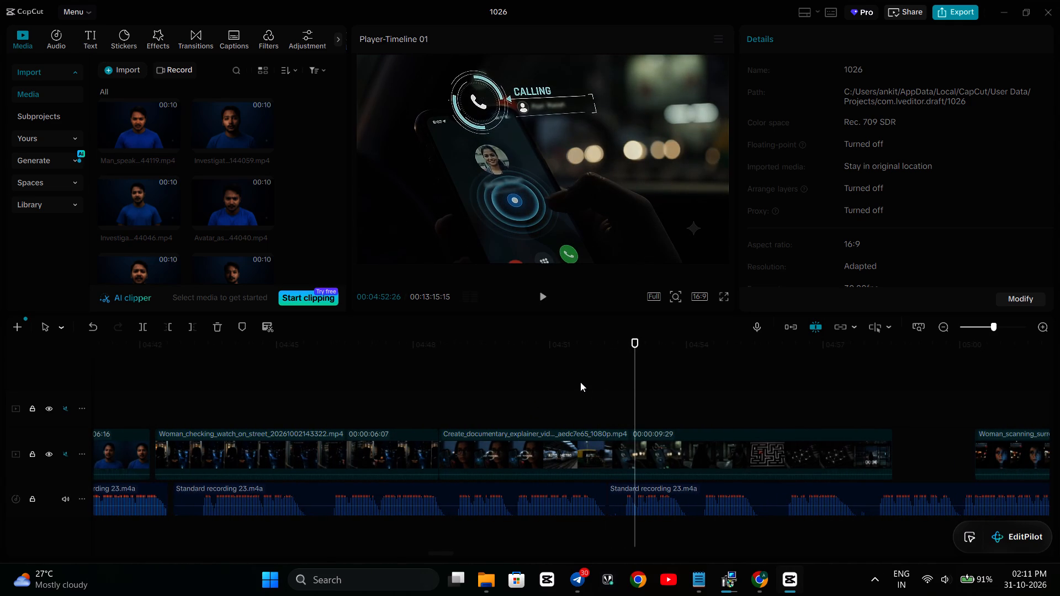
pyautogui.click(558, 372)
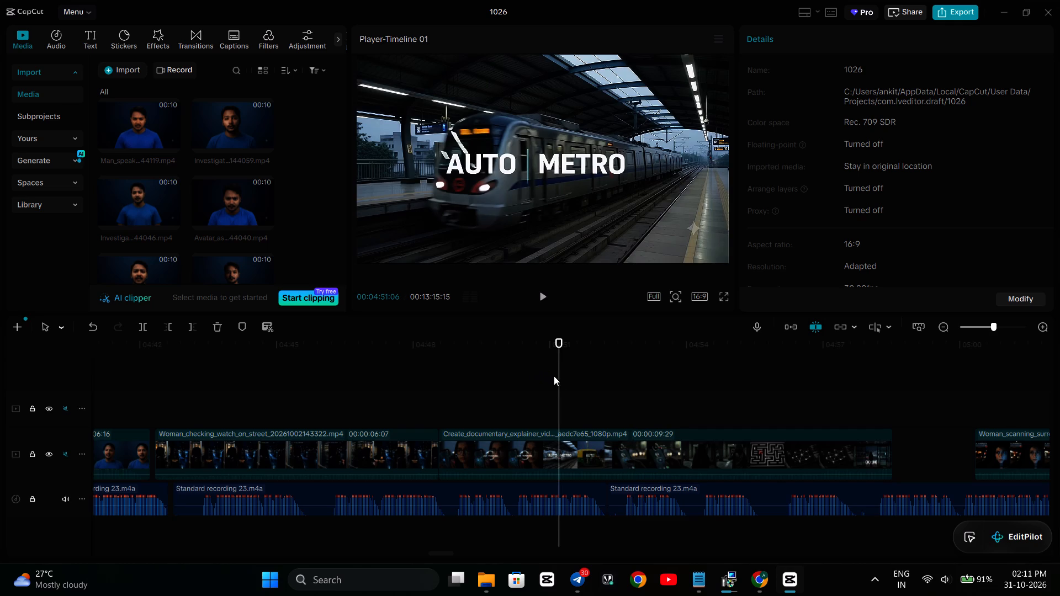
pyautogui.click(576, 372)
pyautogui.press('space')
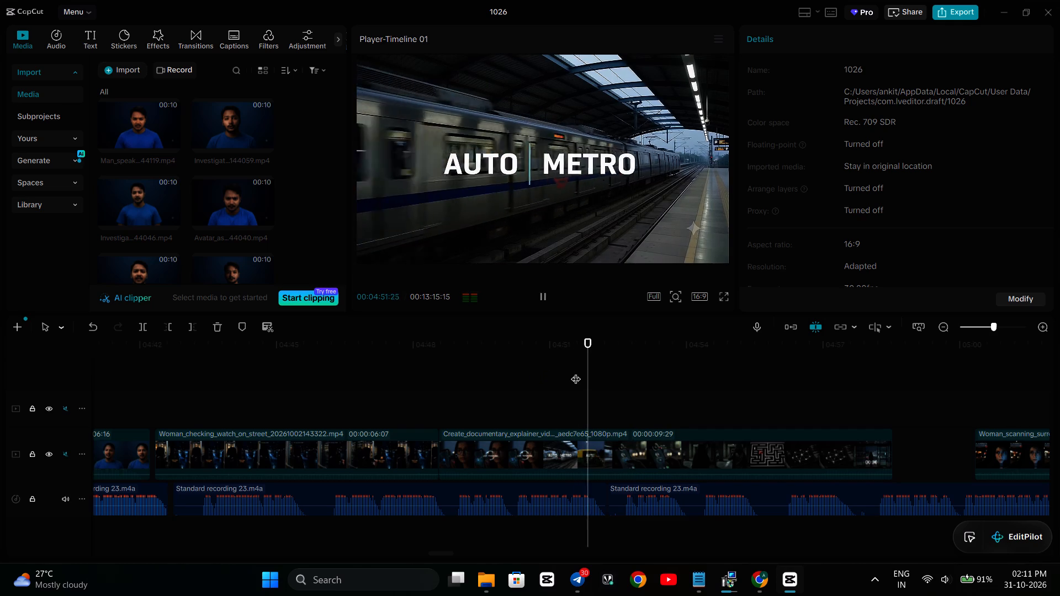
pyautogui.press('space')
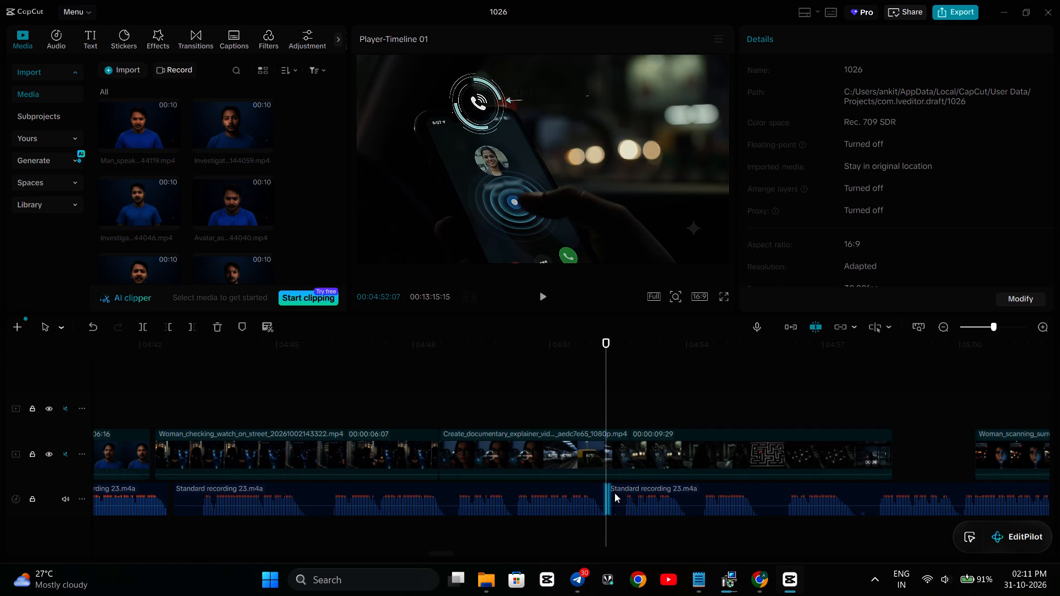
# Trim the start of the Standard recording 23.m4a clip after the cut and move it back to start at 04:52:07 on a separate audio track below.
pyautogui.click(616, 494)
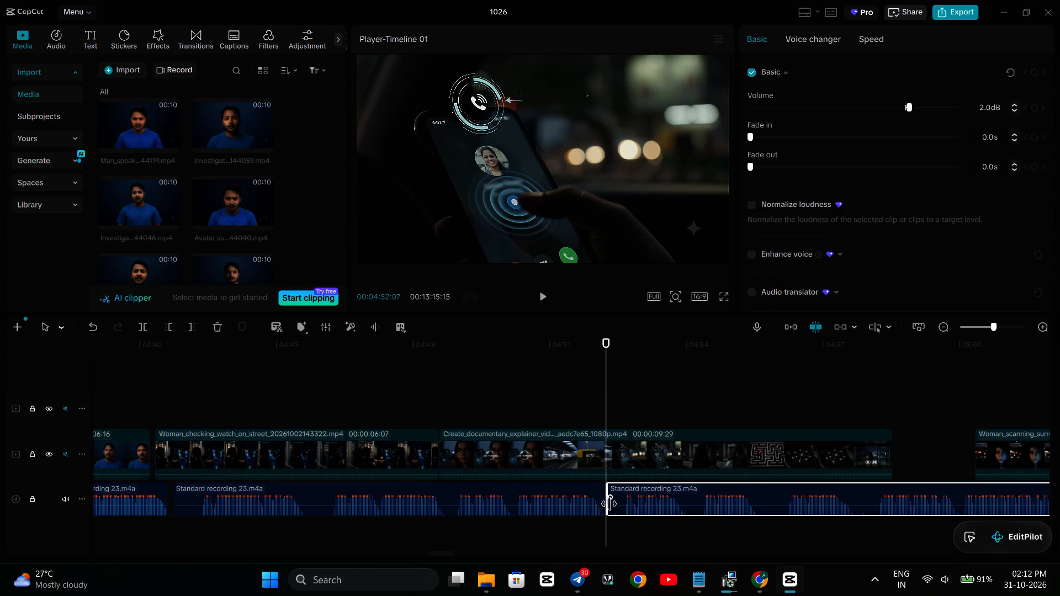
pyautogui.moveTo(607, 504); pyautogui.dragTo(623, 507)
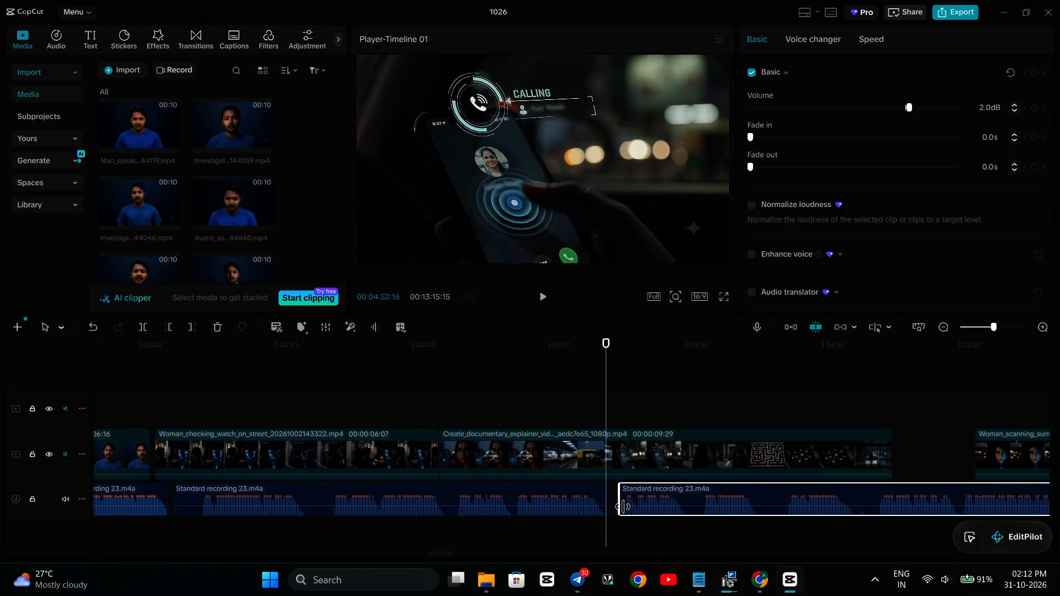
pyautogui.moveTo(623, 507); pyautogui.dragTo(626, 507)
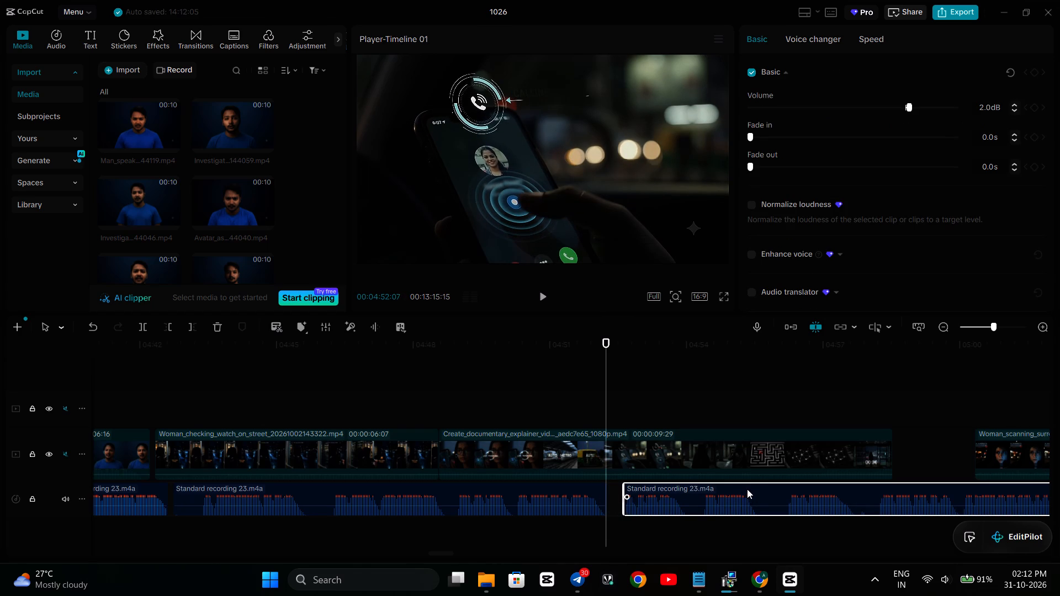
pyautogui.moveTo(748, 488); pyautogui.dragTo(732, 489)
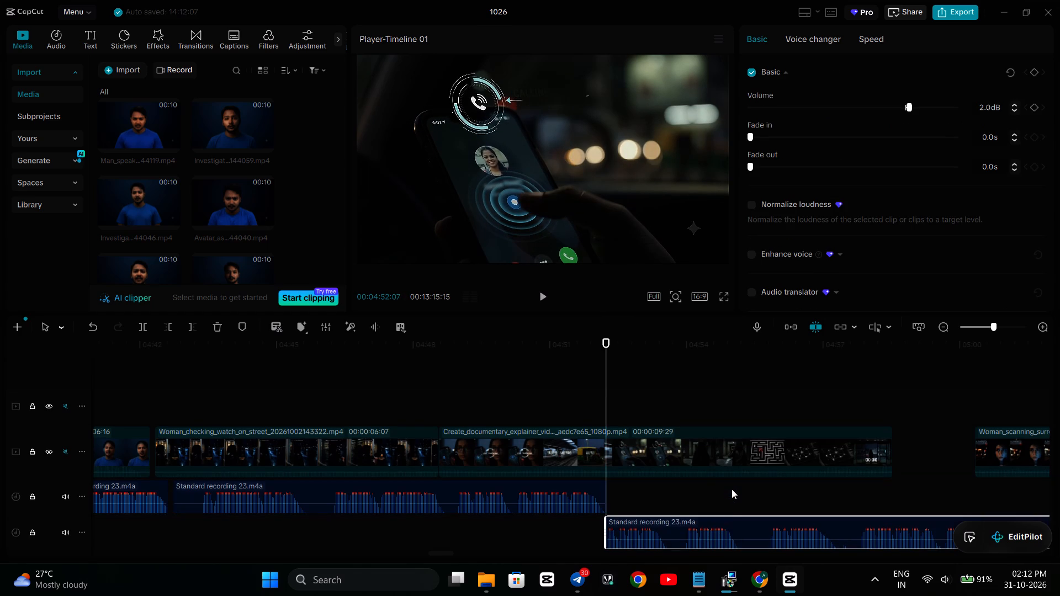
# Move the trimmed Standard recording 23.m4a clip up onto the main voiceover track, directly after the cut at 04:52:07.
pyautogui.moveTo(733, 524); pyautogui.dragTo(739, 489)
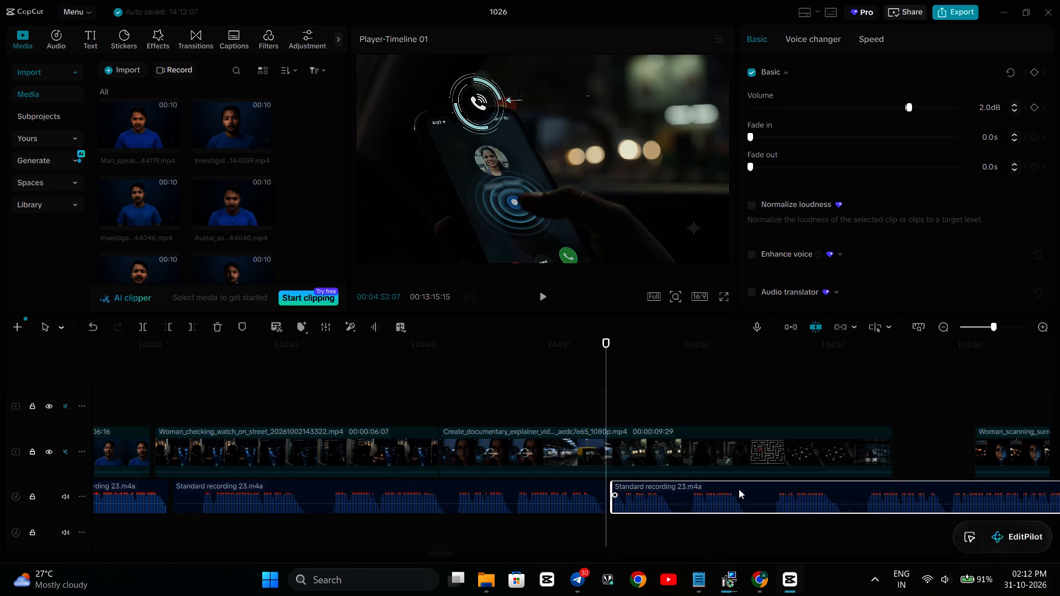
pyautogui.moveTo(739, 489); pyautogui.dragTo(738, 483)
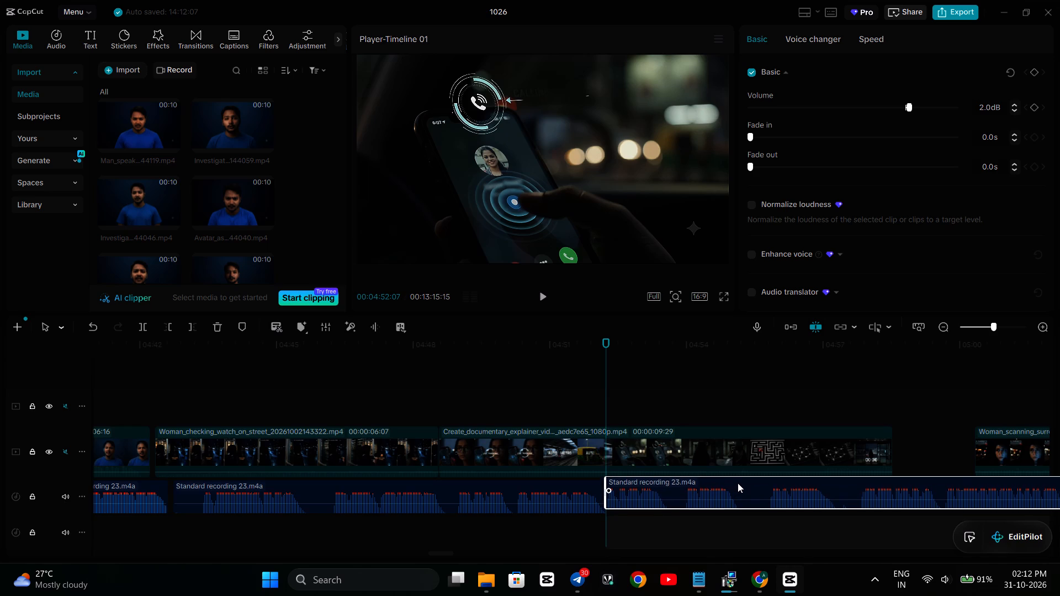
pyautogui.moveTo(738, 483); pyautogui.dragTo(738, 482)
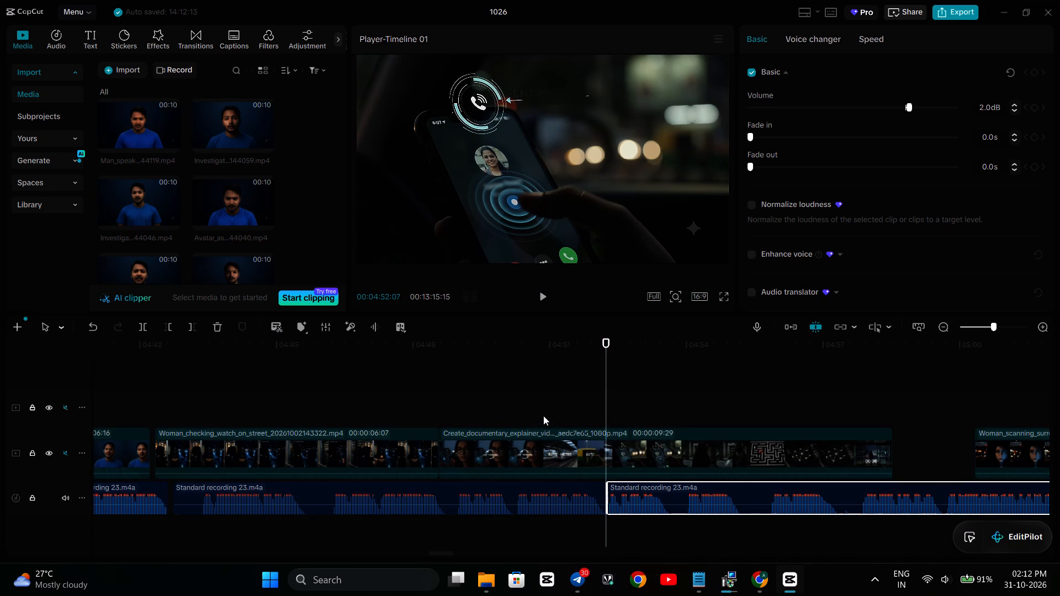
# Play the timeline from about 04:51, and again from 04:50:17, to check the voiceover join under the explainer clip.
pyautogui.click(543, 416)
pyautogui.press('space')
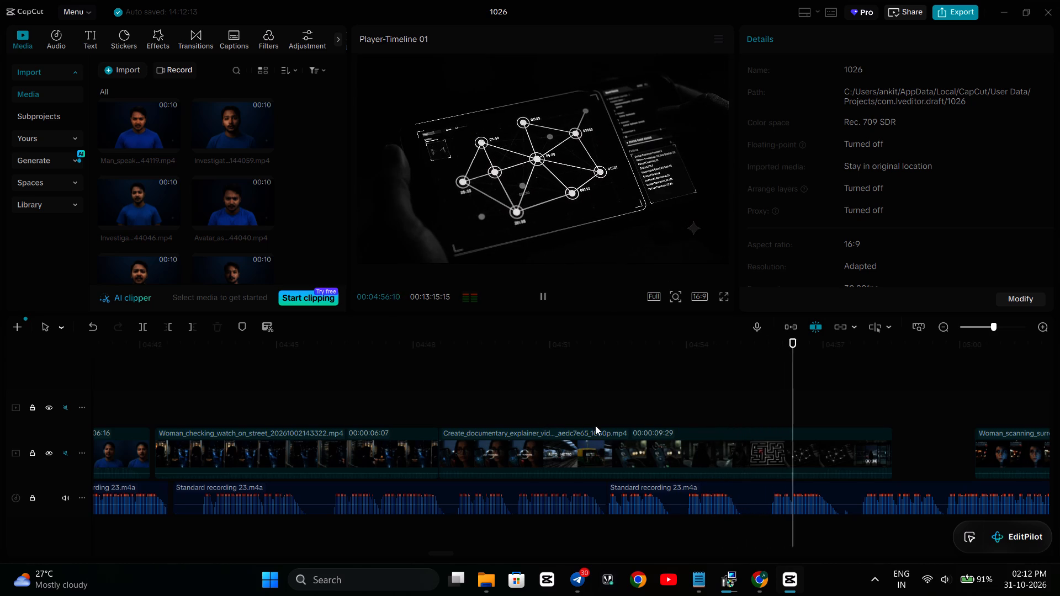
pyautogui.press('space')
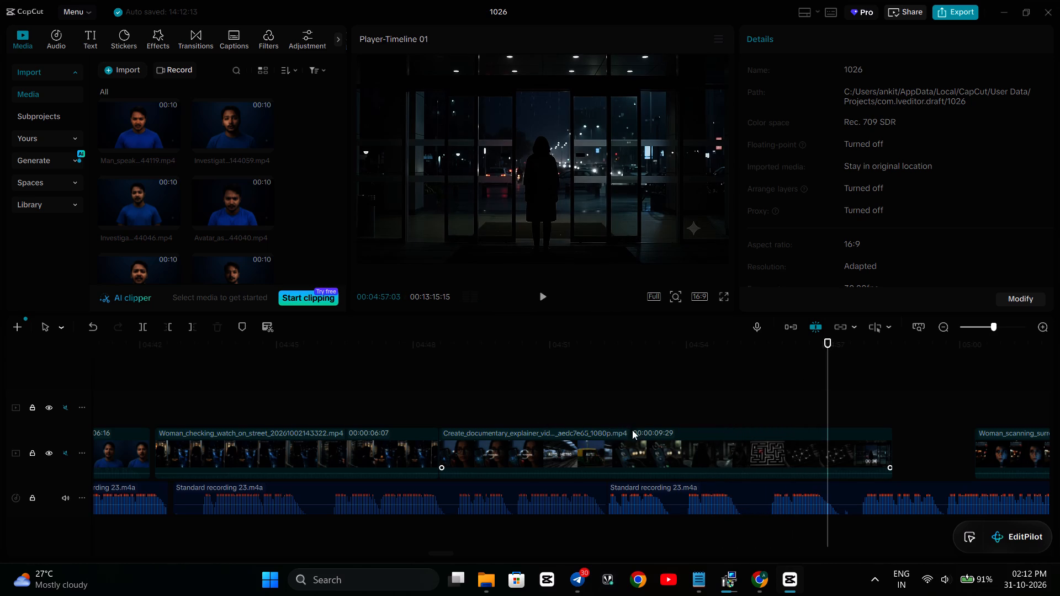
pyautogui.click(593, 384)
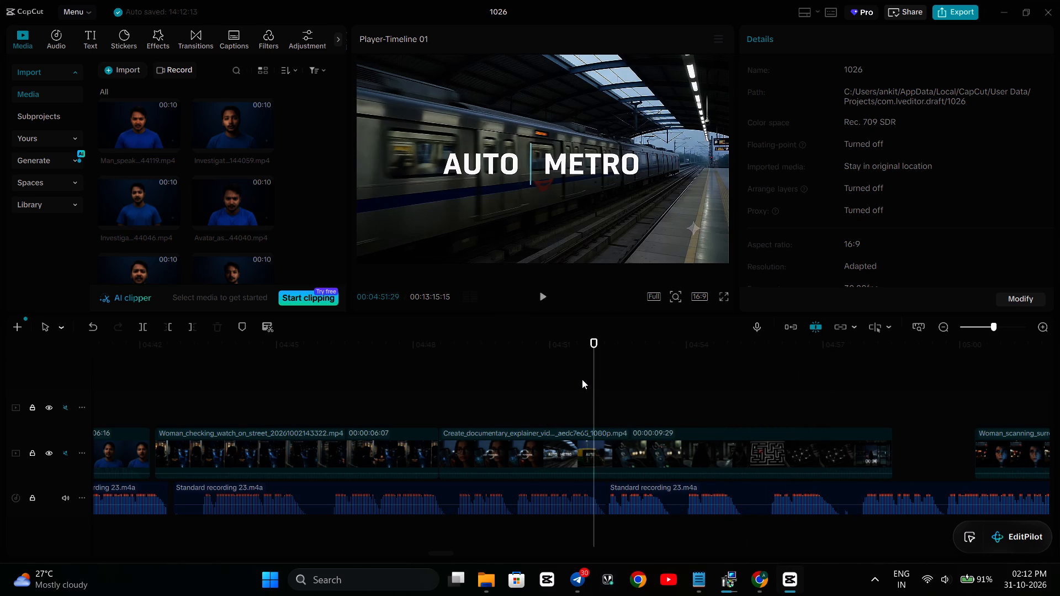
pyautogui.click(529, 382)
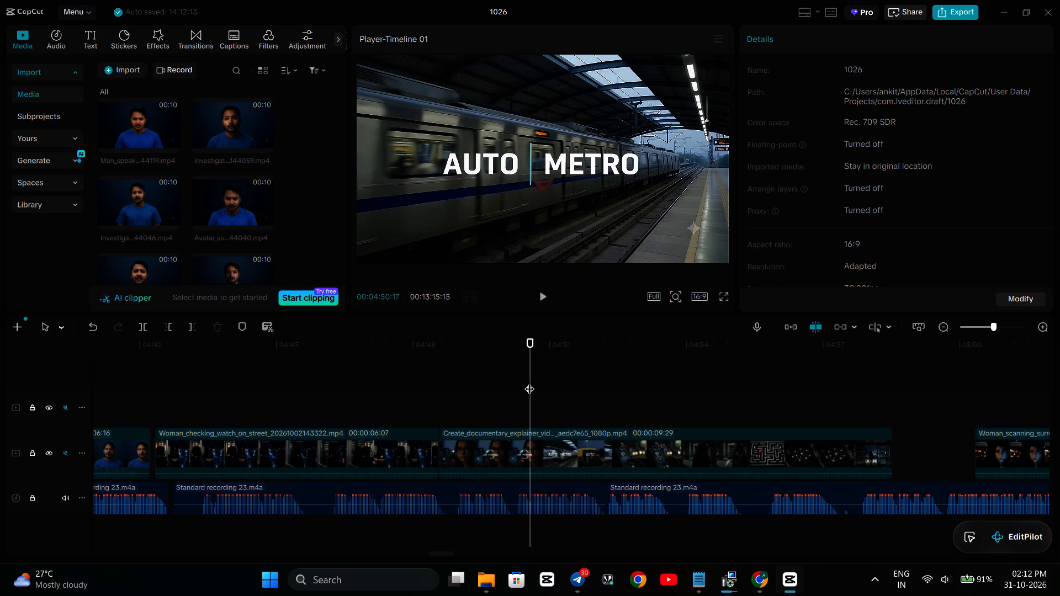
pyautogui.press('space')
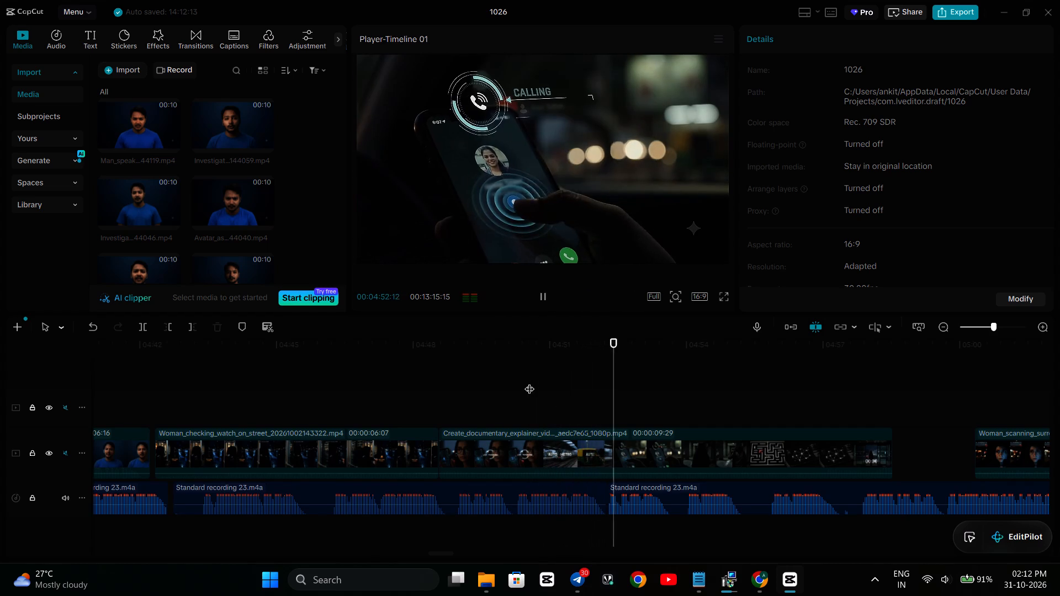
pyautogui.press('space')
pyautogui.press('space')
pyautogui.press('space')
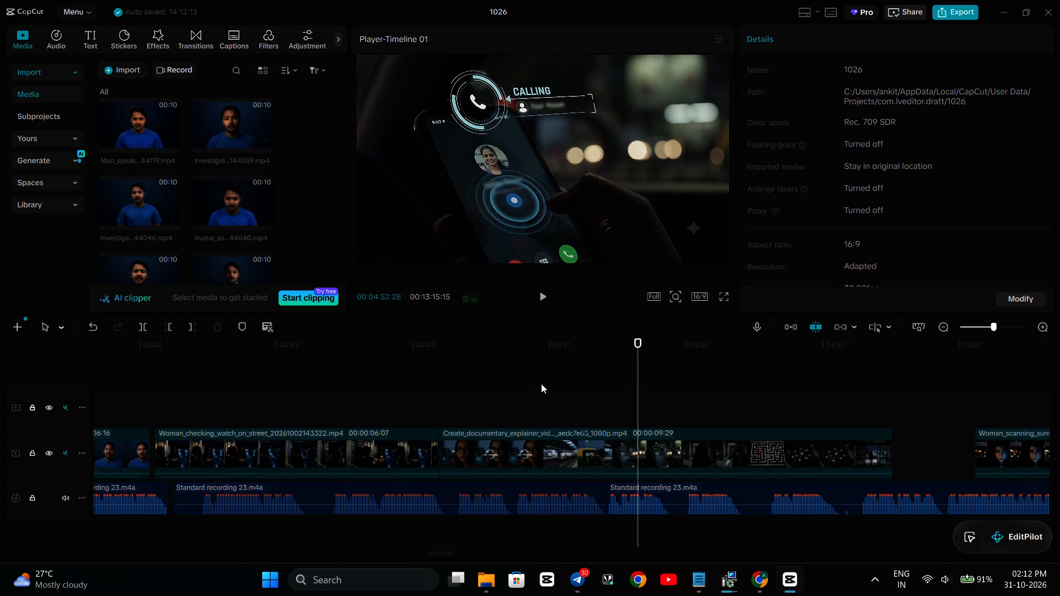
# Split the Create_documentary_explainer video clip at 04:52:02, where the phone-calling shot begins.
pyautogui.click(586, 363)
pyautogui.press('Right')
pyautogui.press('Right')
pyautogui.press('Right')
pyautogui.press('Right')
pyautogui.press('Right')
pyautogui.press('Right')
pyautogui.press('Right')
pyautogui.press('Right')
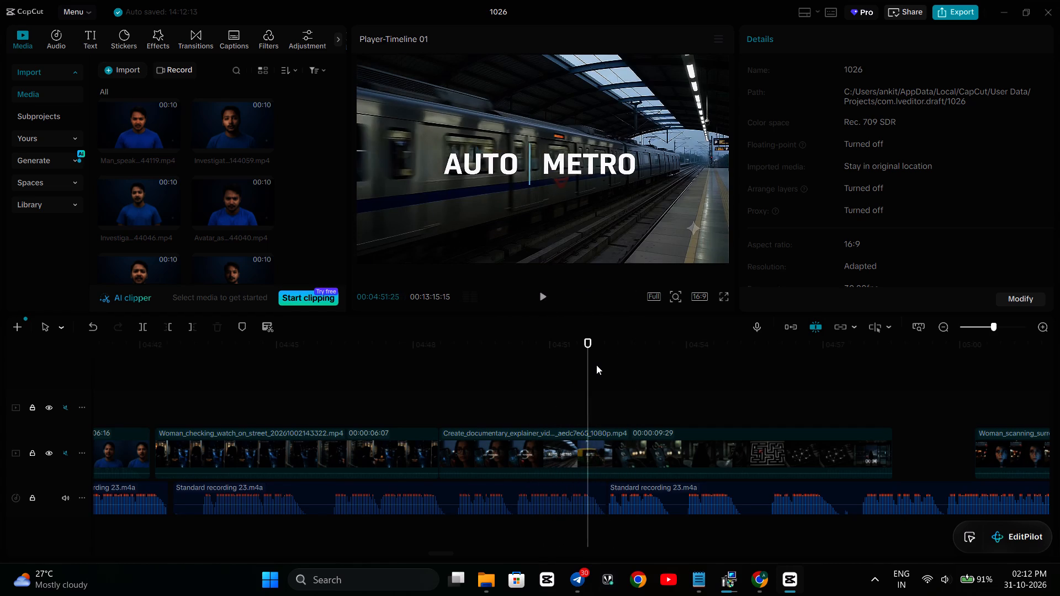
pyautogui.click(572, 457)
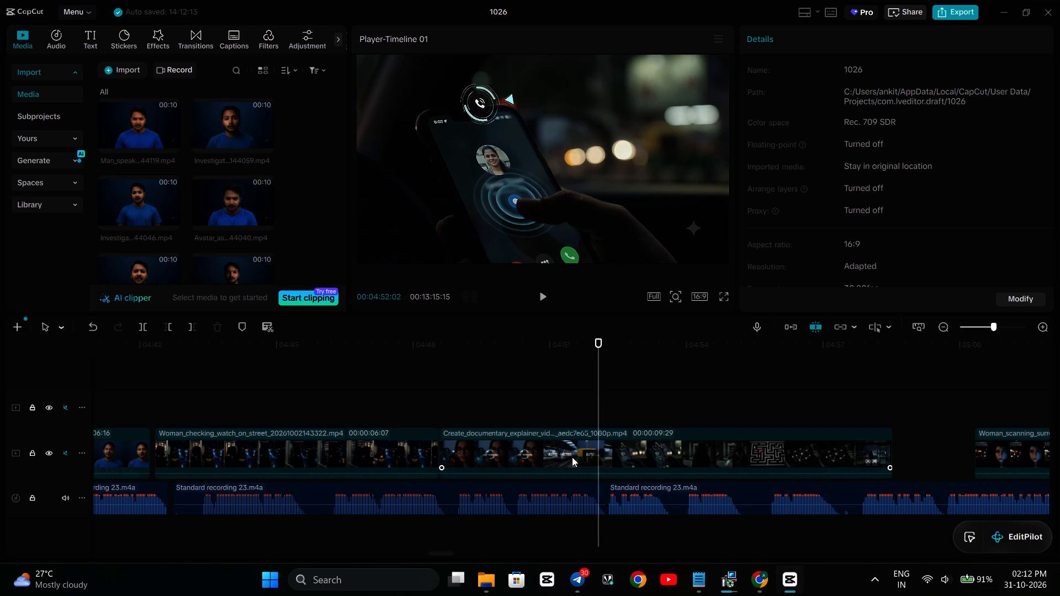
pyautogui.click(609, 451)
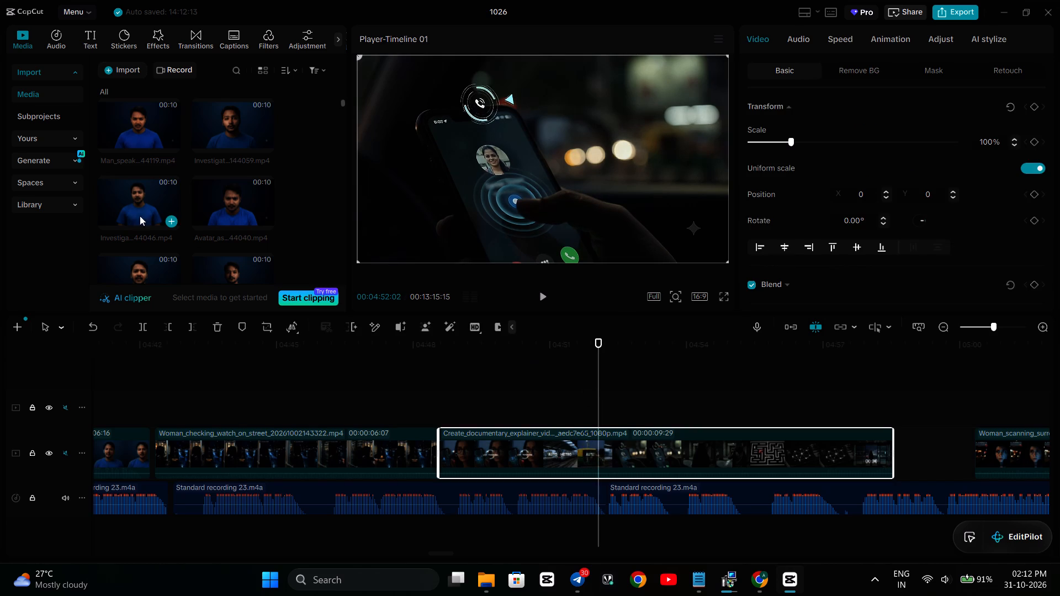
pyautogui.click(144, 327)
# Slow the second part of the explainer clip to 0.90x speed and play it back against the voiceover.
pyautogui.click(840, 38)
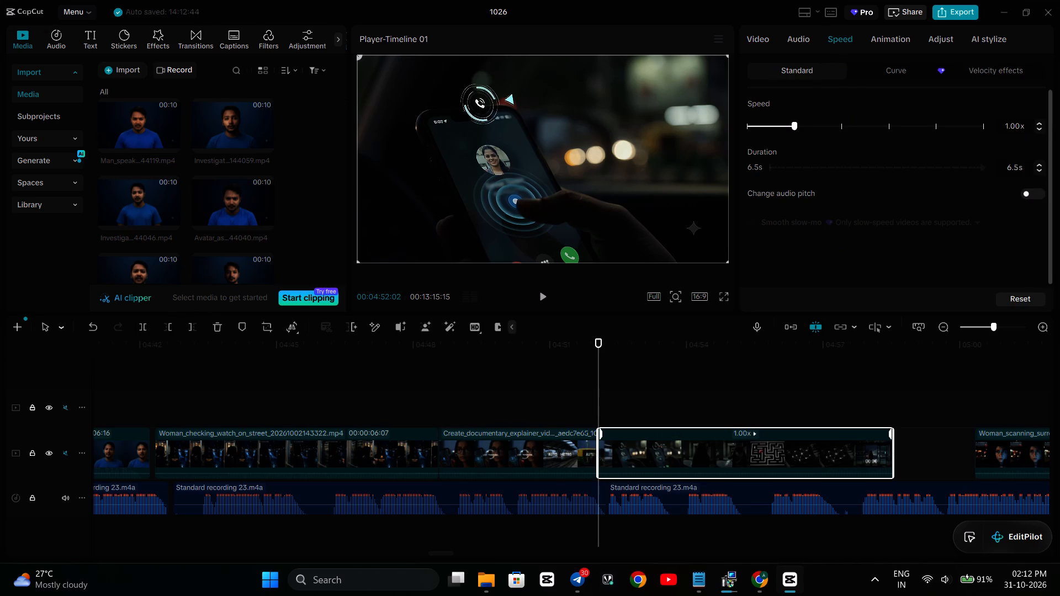
pyautogui.click(1038, 128)
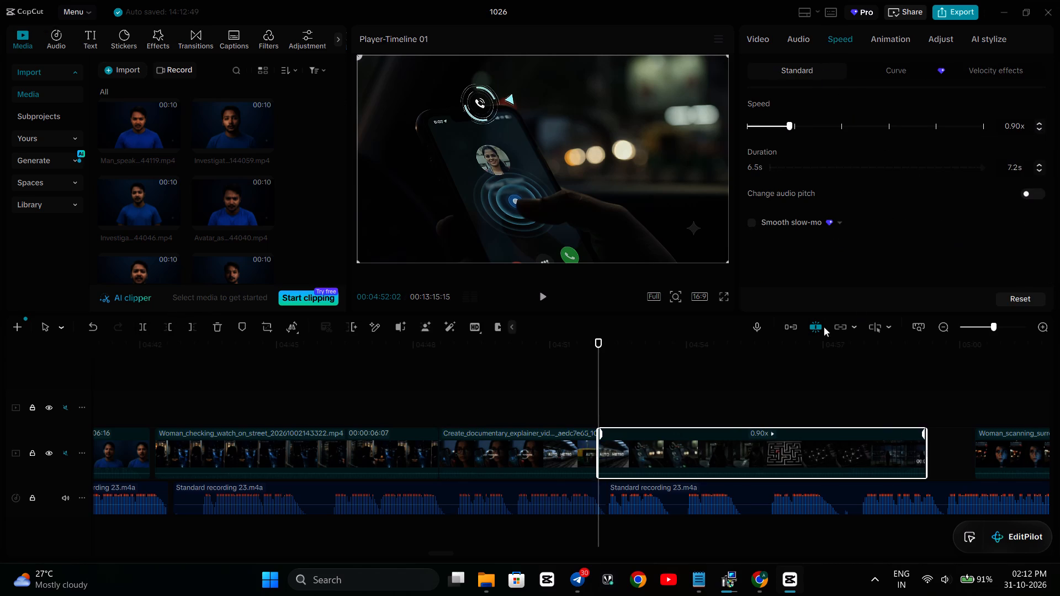
pyautogui.press('space')
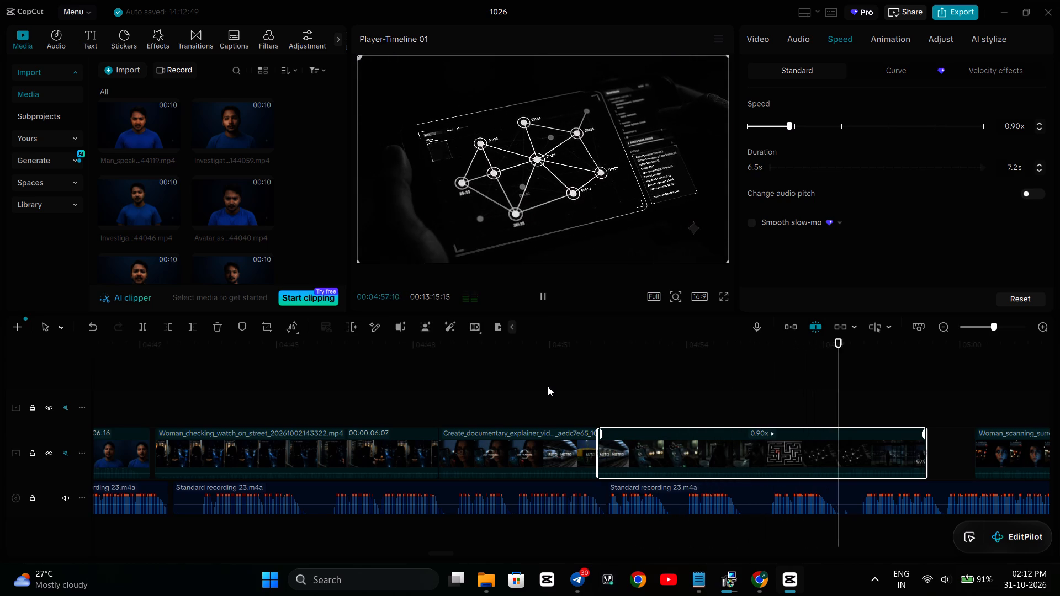
pyautogui.press('space')
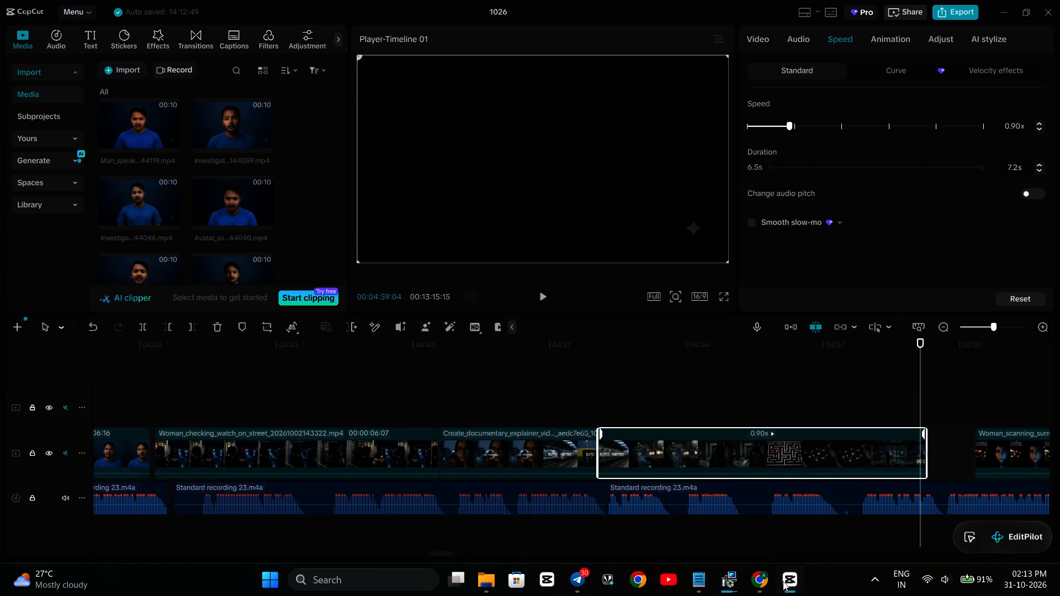
pyautogui.press('space')
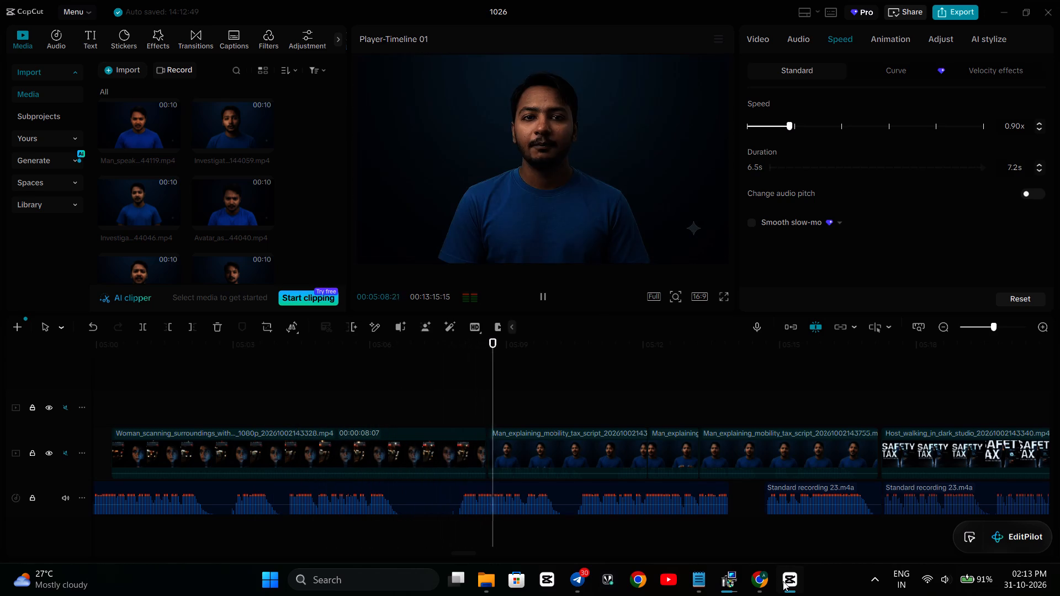
pyautogui.press('space')
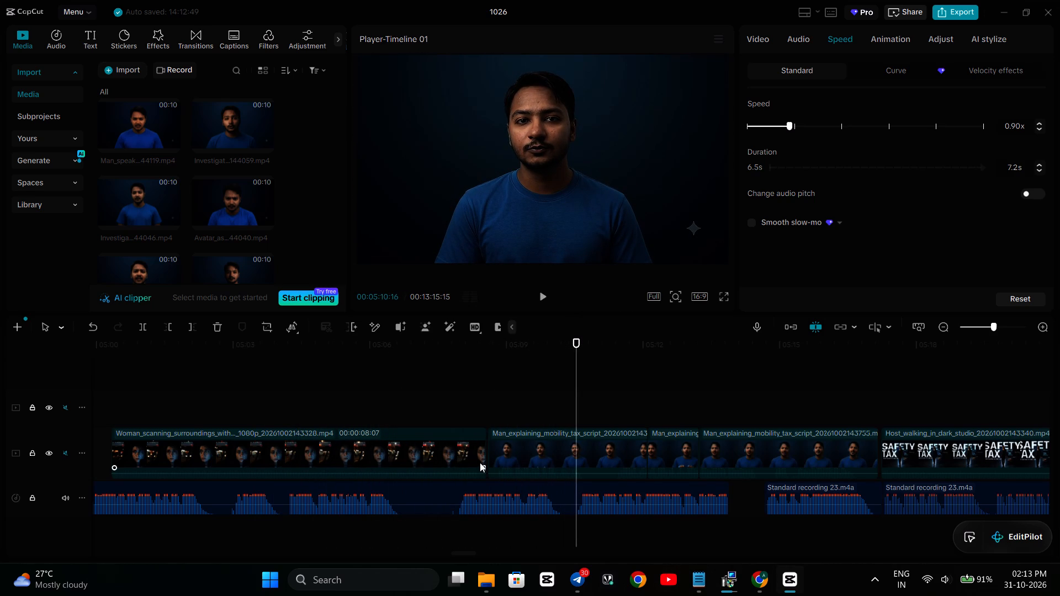
pyautogui.click(463, 412)
pyautogui.click(458, 403)
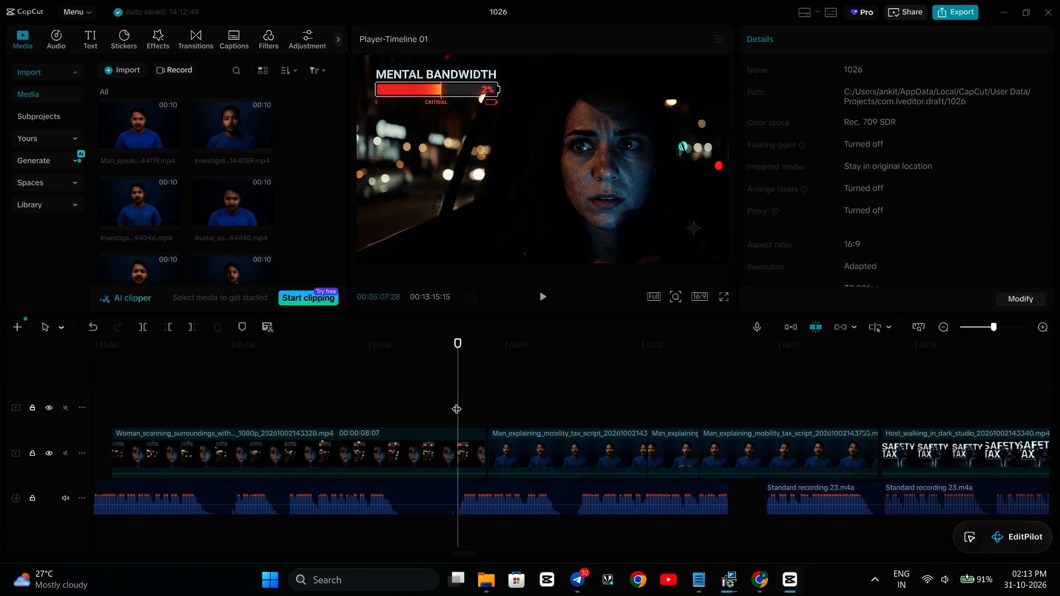
pyautogui.click(417, 487)
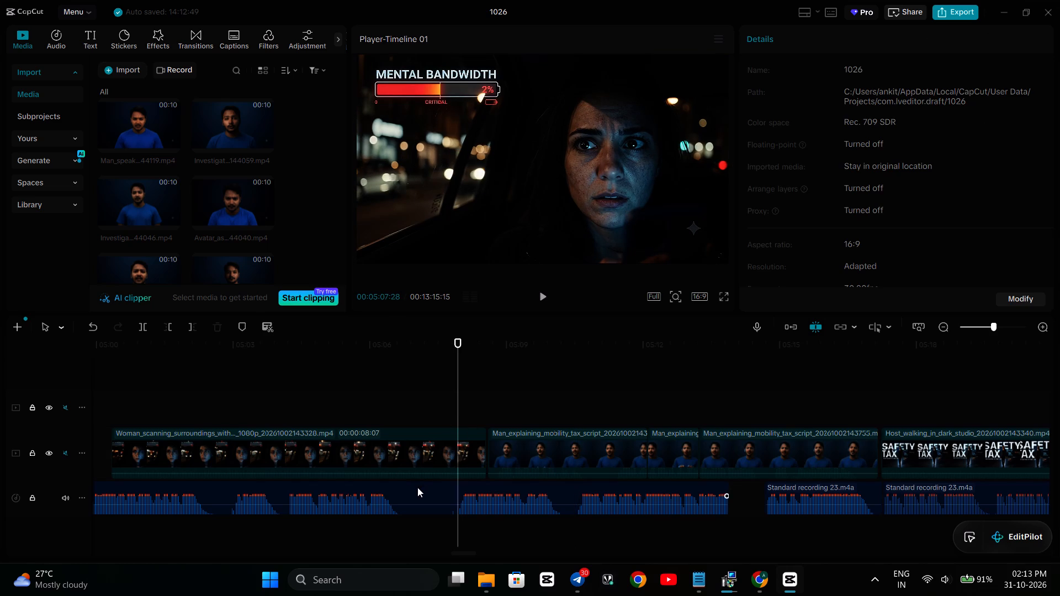
pyautogui.click(139, 326)
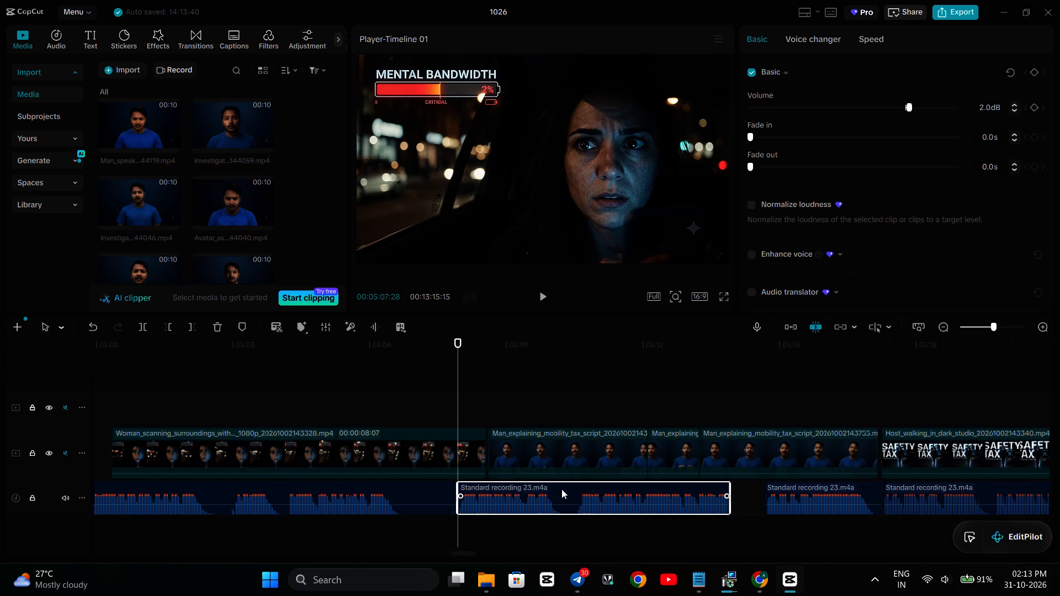
pyautogui.moveTo(561, 489); pyautogui.dragTo(600, 491)
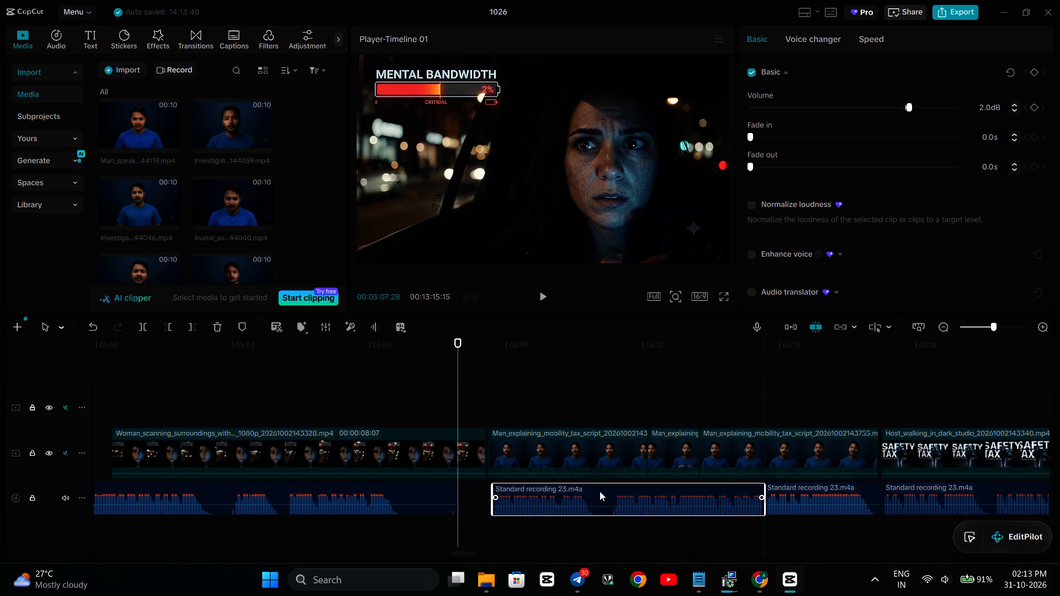
pyautogui.click(421, 406)
pyautogui.press('space')
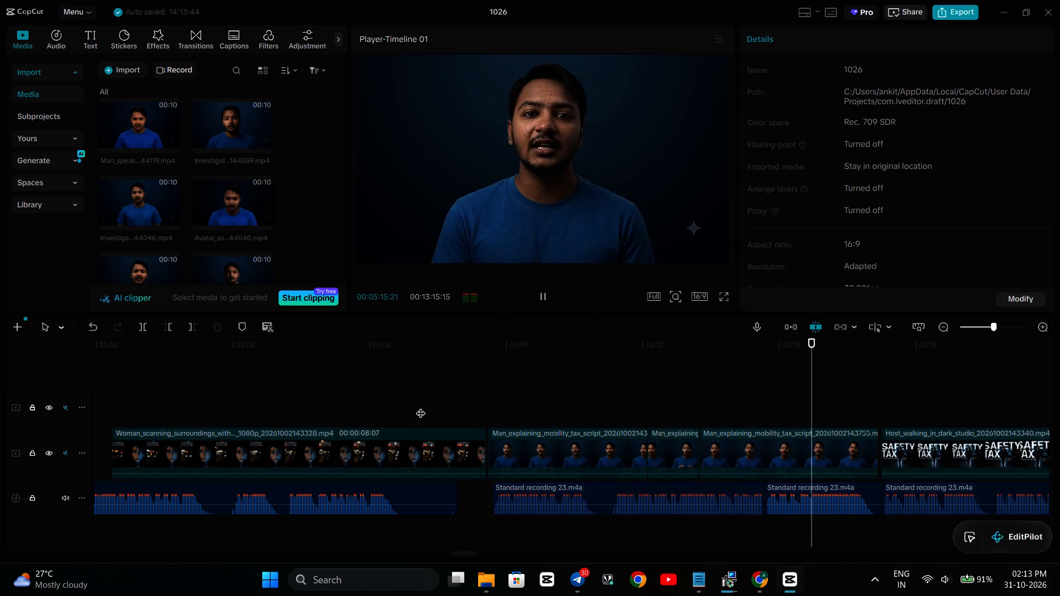
pyautogui.press('space')
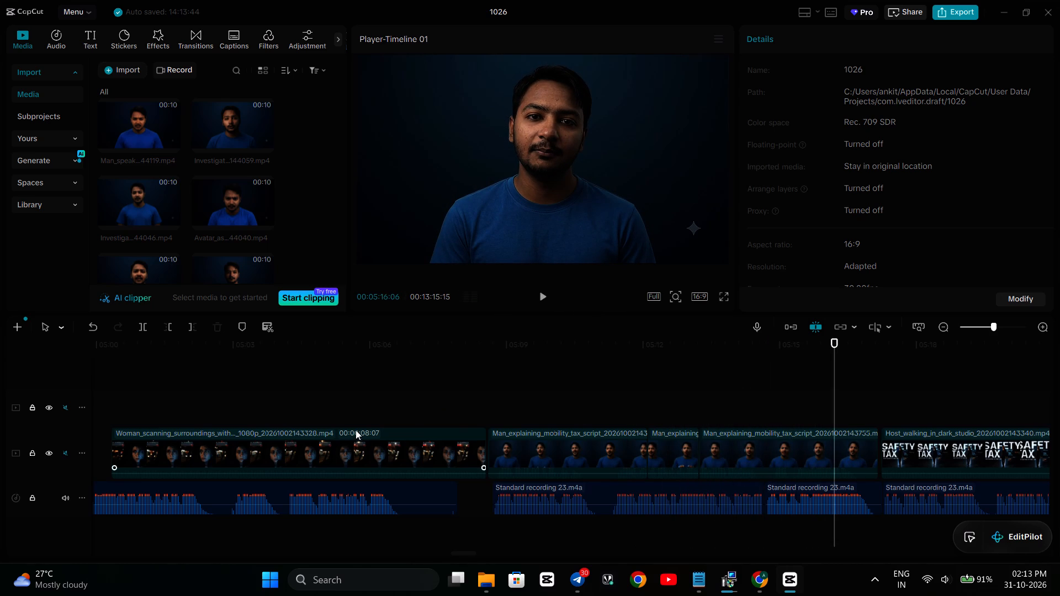
# Unmute the main video track.
pyautogui.click(65, 452)
# Play in short bursts from about 05:11 to 05:14:23 to compare the Man_explaining_mobility_tax_script clips' sound with the voiceover.
pyautogui.click(605, 360)
pyautogui.press('space')
pyautogui.press('space')
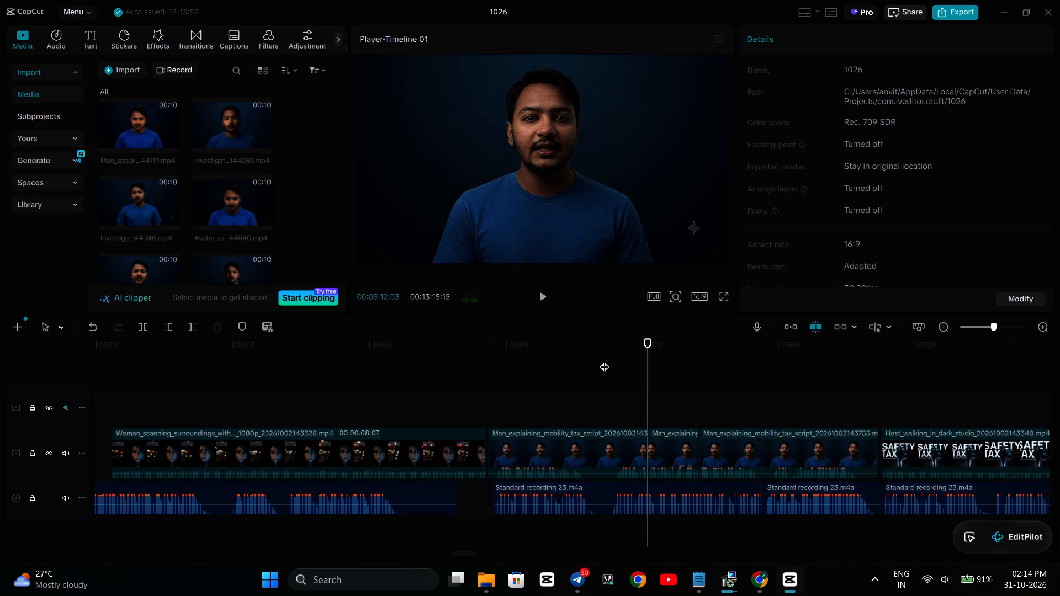
pyautogui.press('space')
pyautogui.press('space')
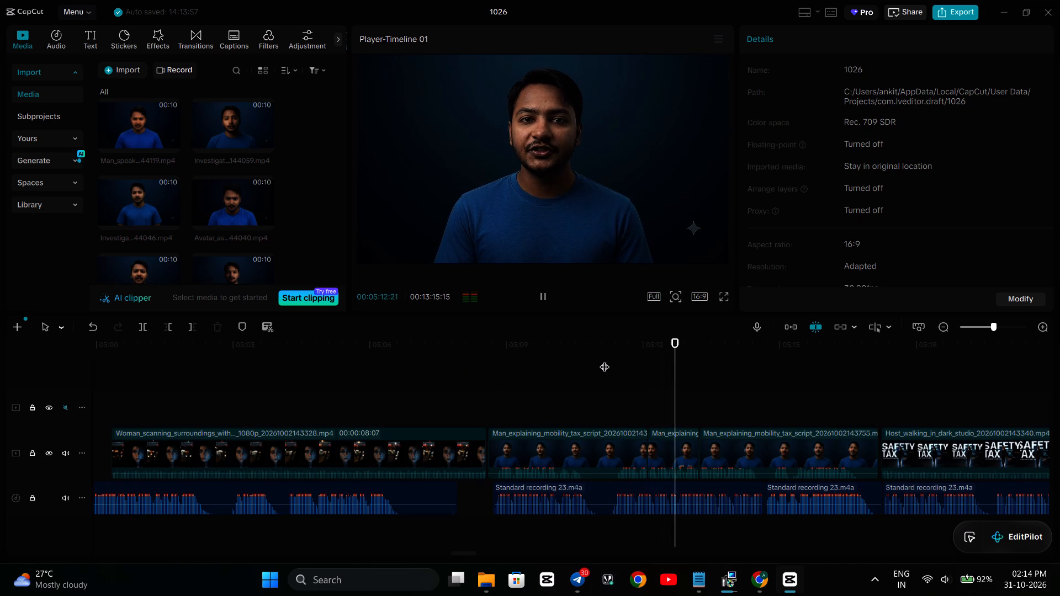
pyautogui.press('space')
pyautogui.press('space')
pyautogui.press('space')
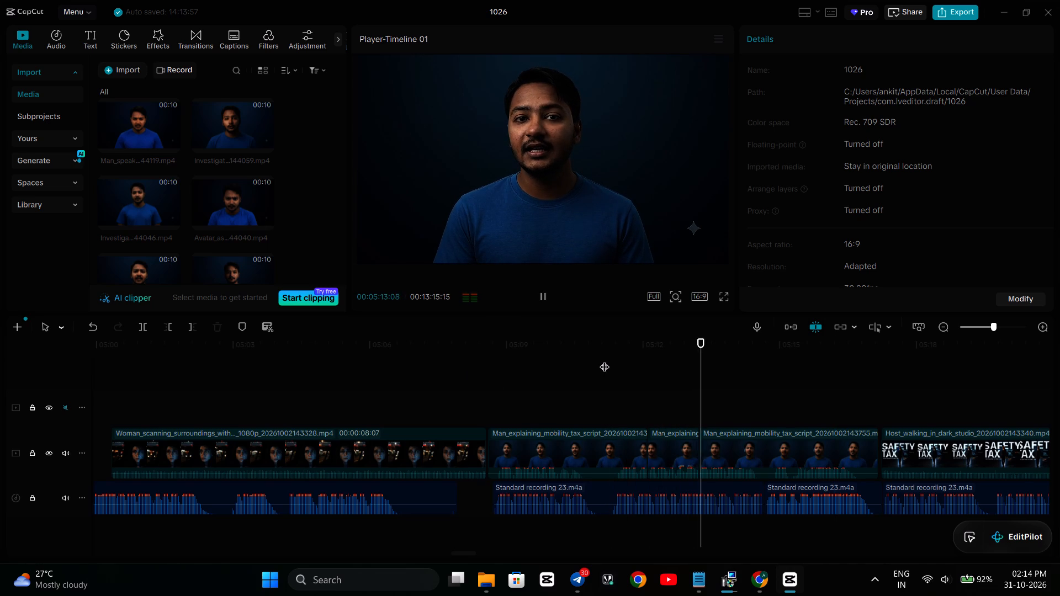
pyautogui.press('space')
pyautogui.press('space')
pyautogui.press('space')
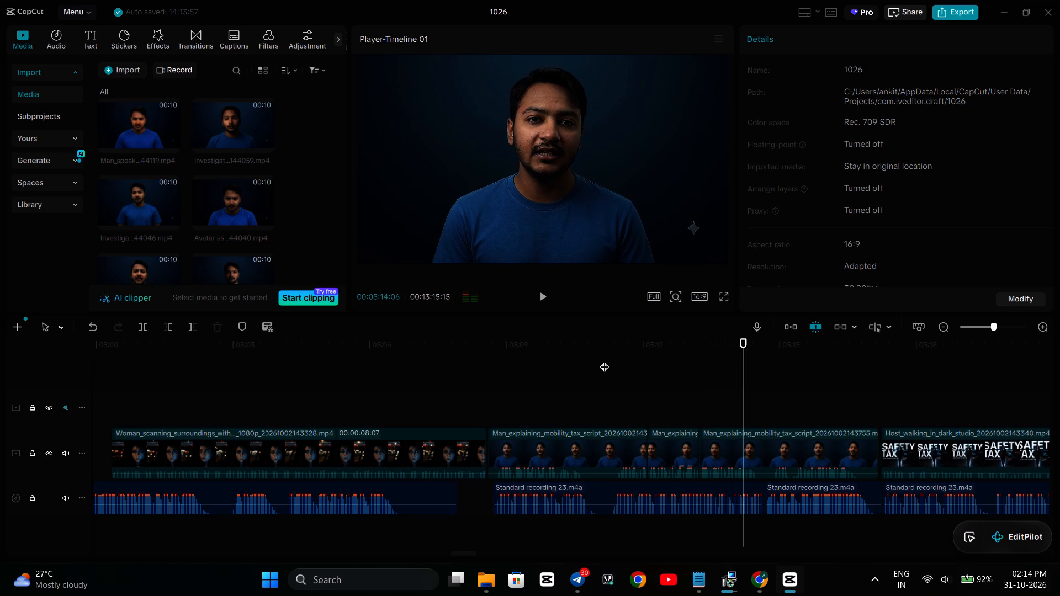
pyautogui.press('space')
pyautogui.press('space')
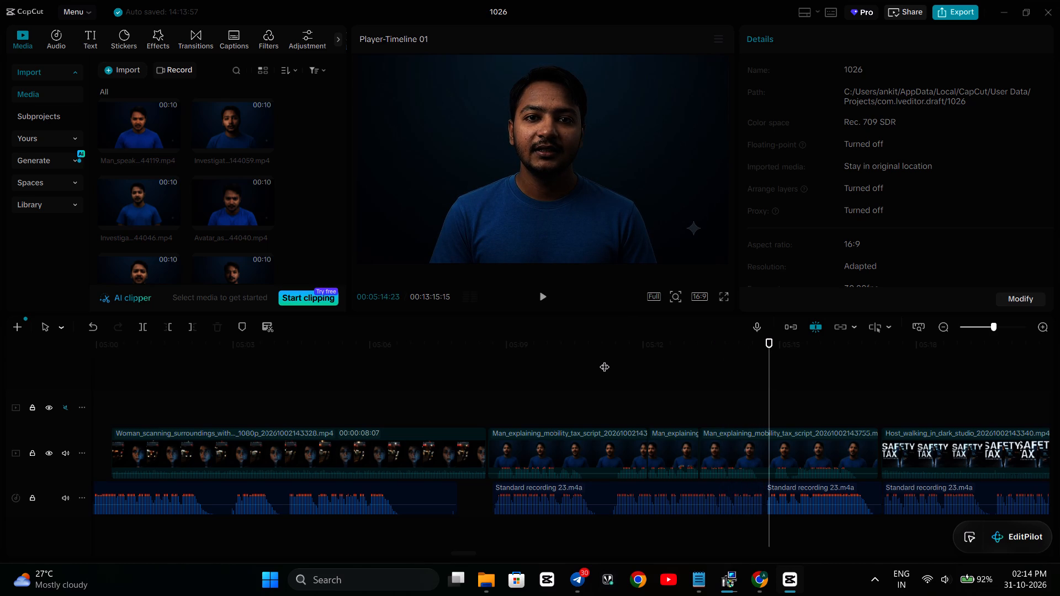
pyautogui.press('space')
pyautogui.press('space')
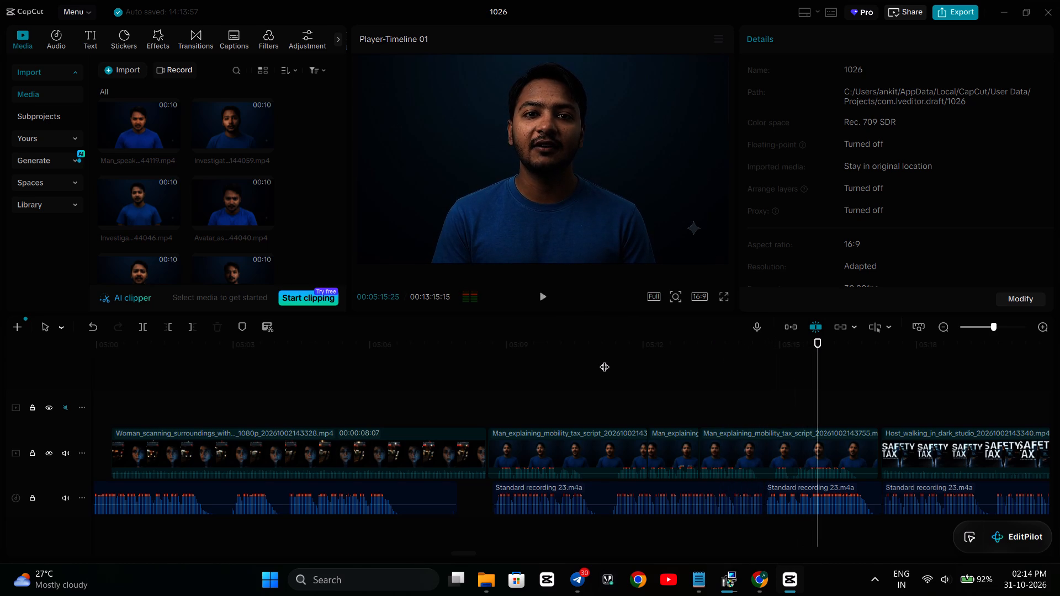
pyautogui.click(764, 368)
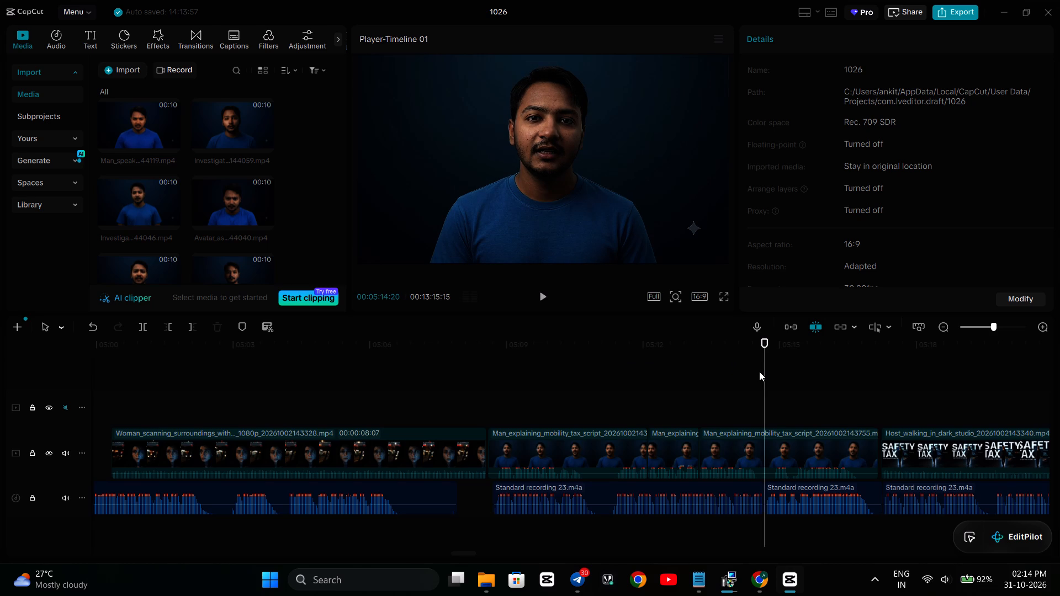
pyautogui.press('Left')
pyautogui.click(756, 437)
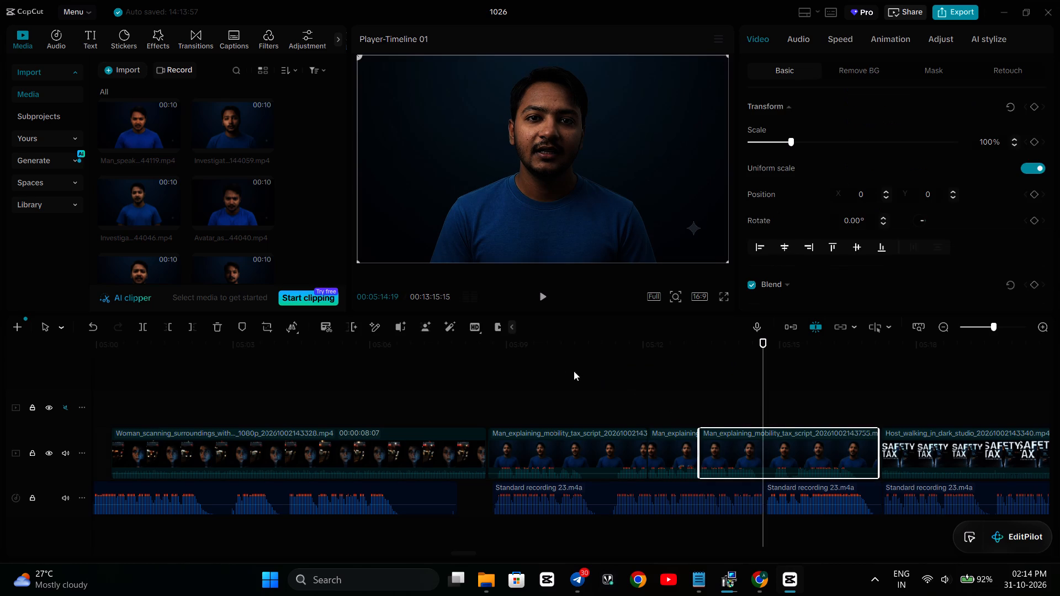
pyautogui.click(139, 321)
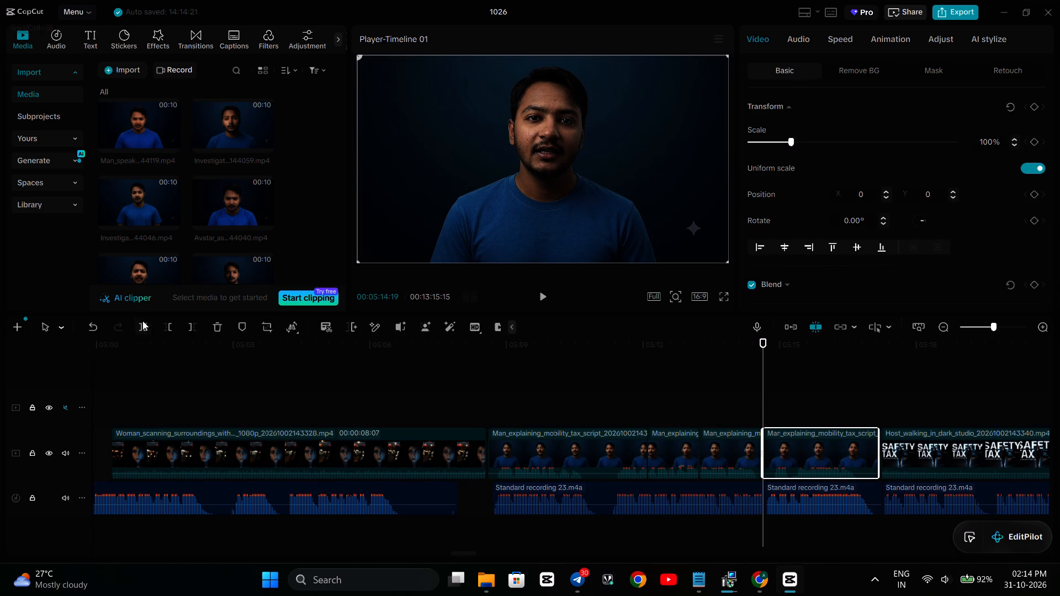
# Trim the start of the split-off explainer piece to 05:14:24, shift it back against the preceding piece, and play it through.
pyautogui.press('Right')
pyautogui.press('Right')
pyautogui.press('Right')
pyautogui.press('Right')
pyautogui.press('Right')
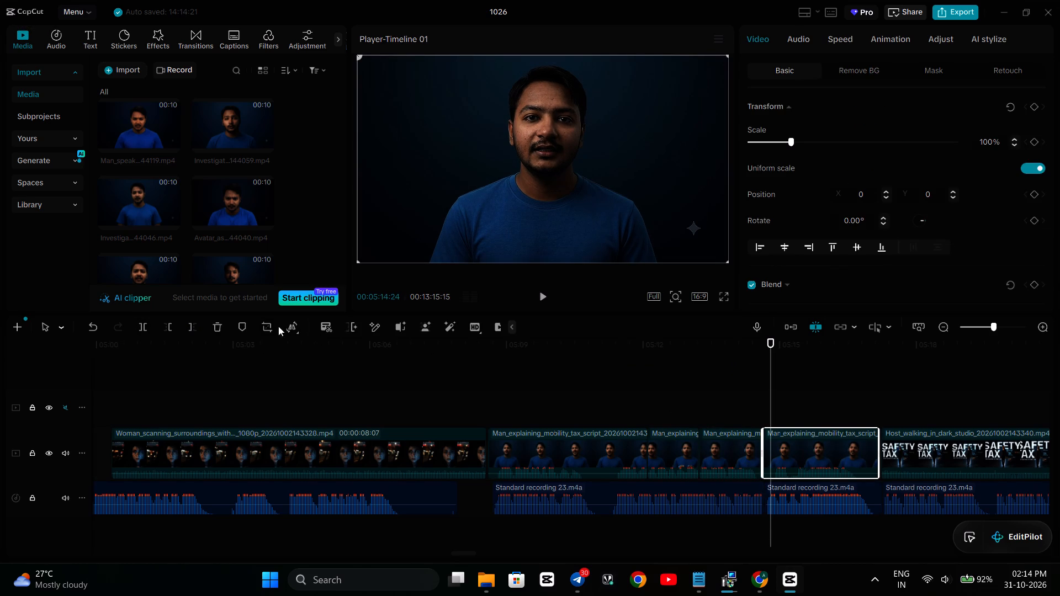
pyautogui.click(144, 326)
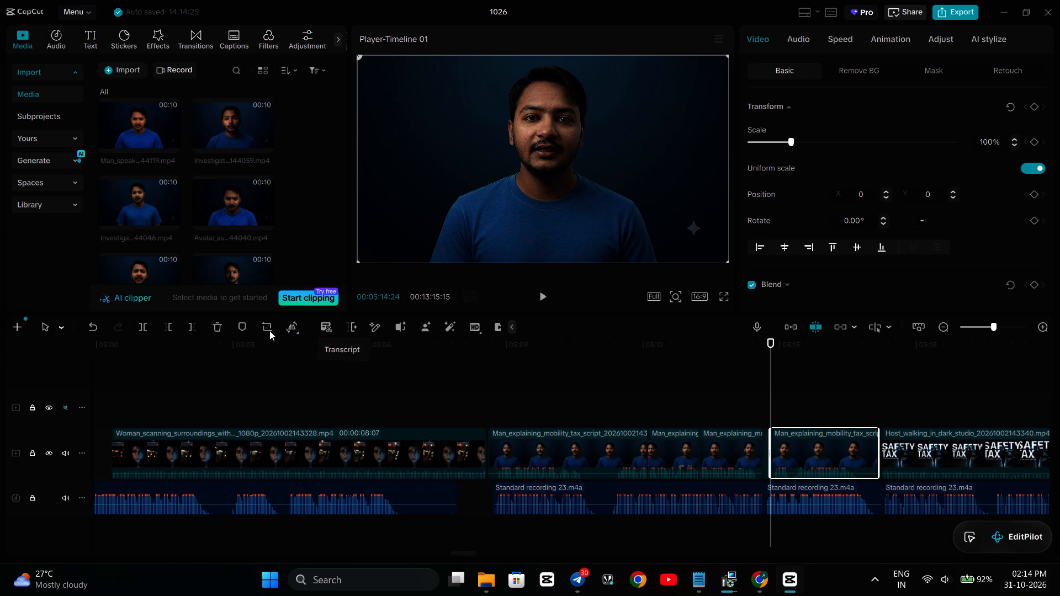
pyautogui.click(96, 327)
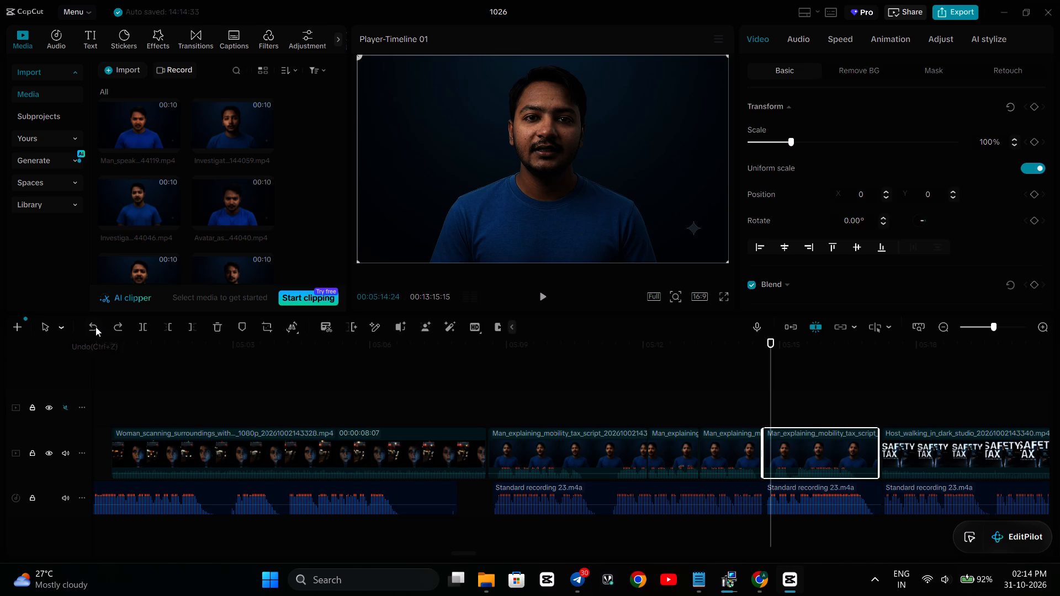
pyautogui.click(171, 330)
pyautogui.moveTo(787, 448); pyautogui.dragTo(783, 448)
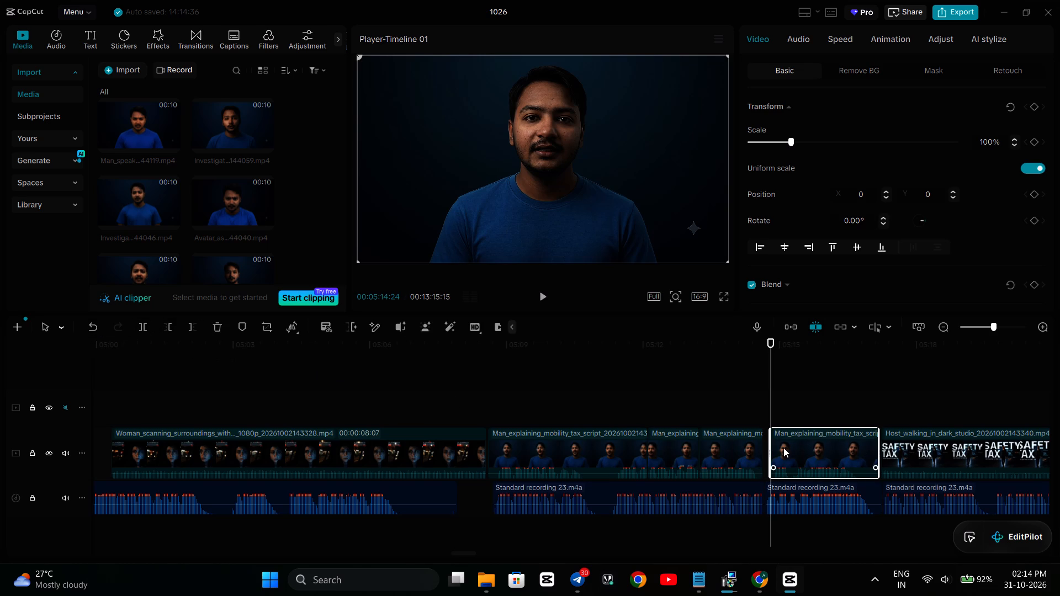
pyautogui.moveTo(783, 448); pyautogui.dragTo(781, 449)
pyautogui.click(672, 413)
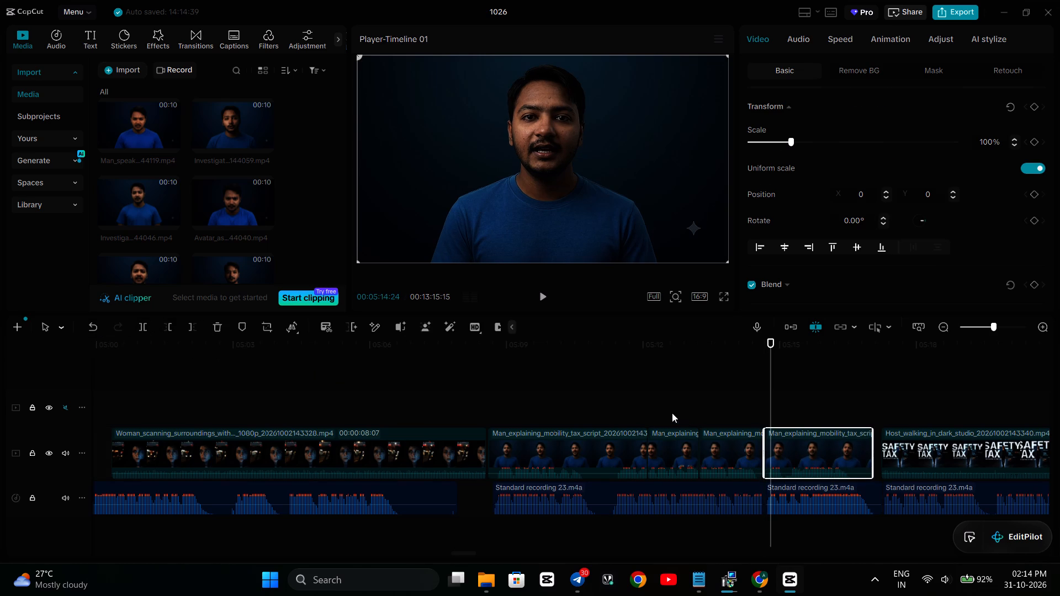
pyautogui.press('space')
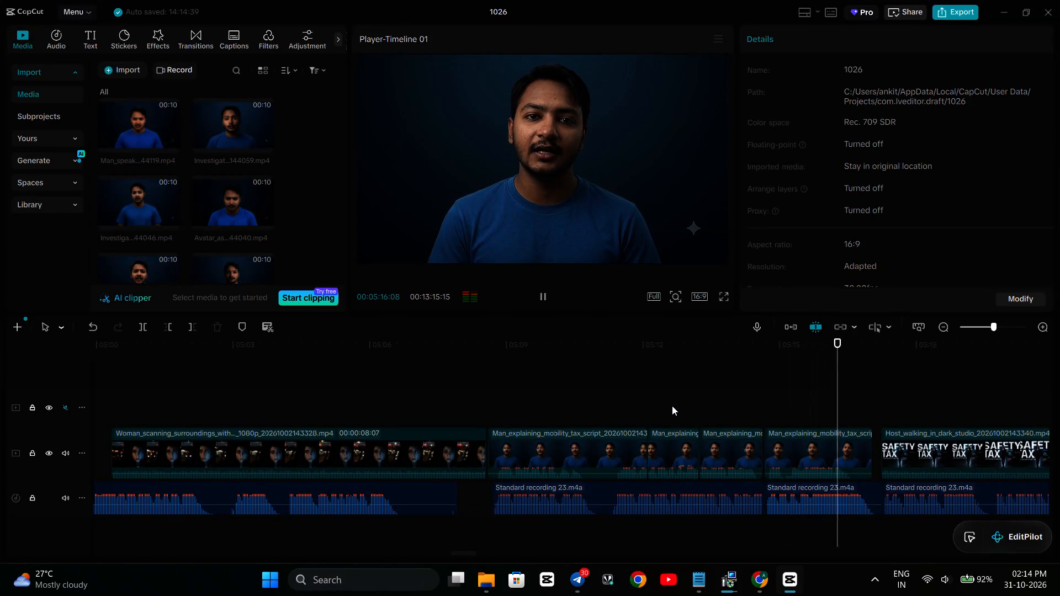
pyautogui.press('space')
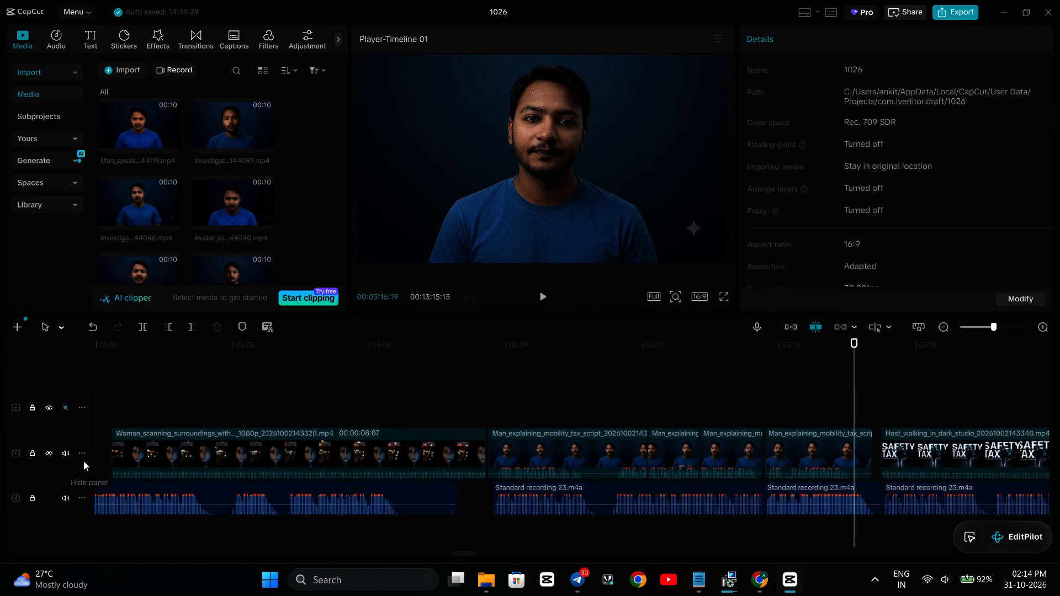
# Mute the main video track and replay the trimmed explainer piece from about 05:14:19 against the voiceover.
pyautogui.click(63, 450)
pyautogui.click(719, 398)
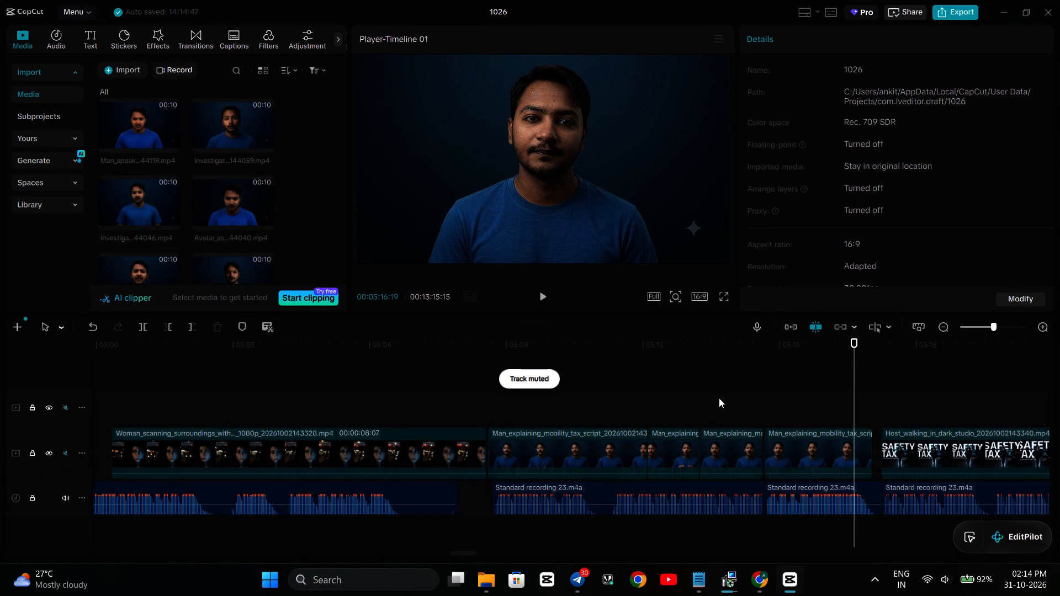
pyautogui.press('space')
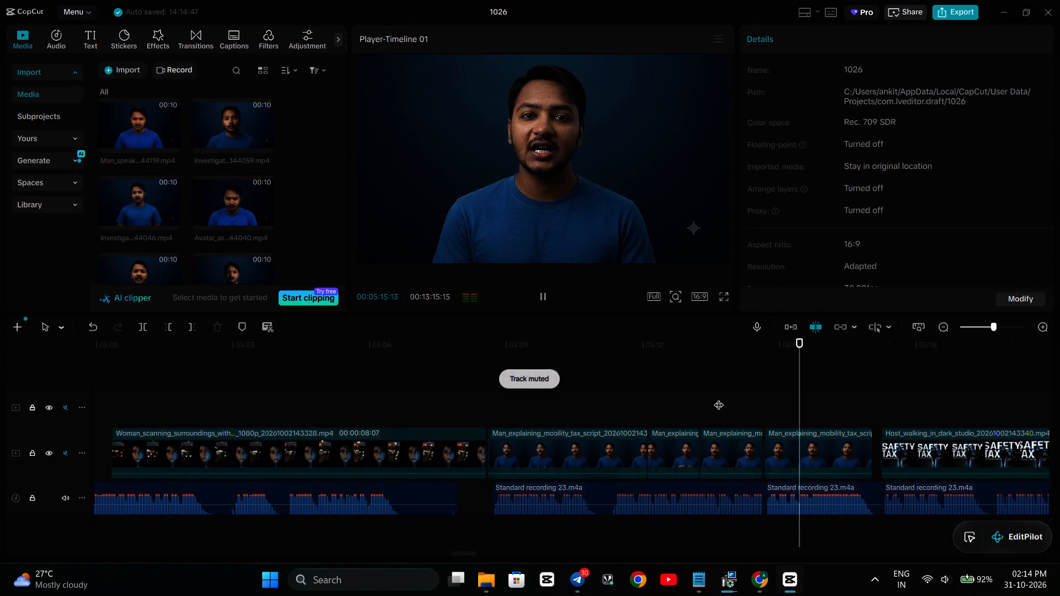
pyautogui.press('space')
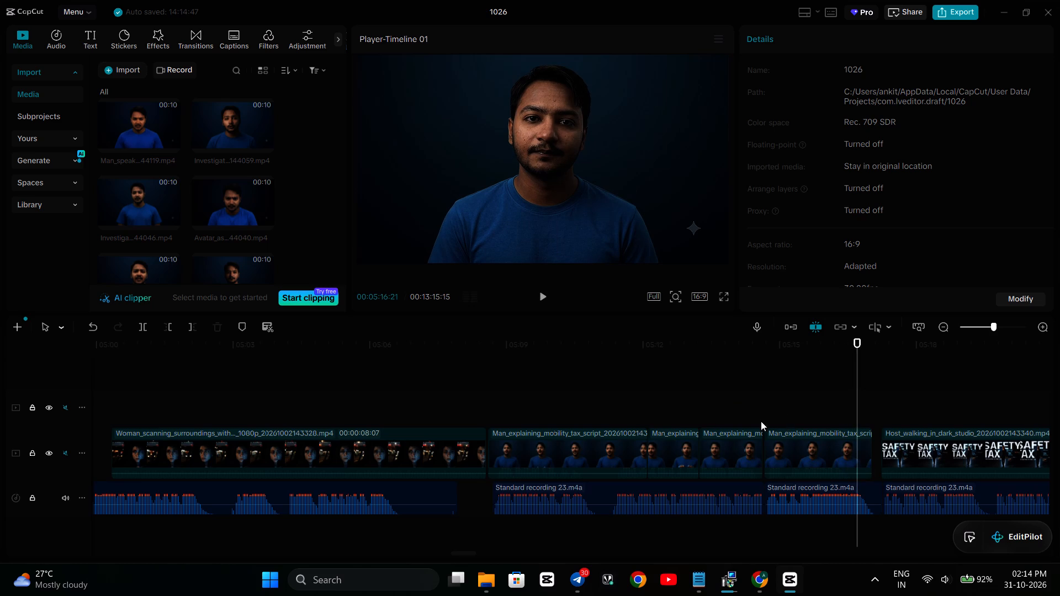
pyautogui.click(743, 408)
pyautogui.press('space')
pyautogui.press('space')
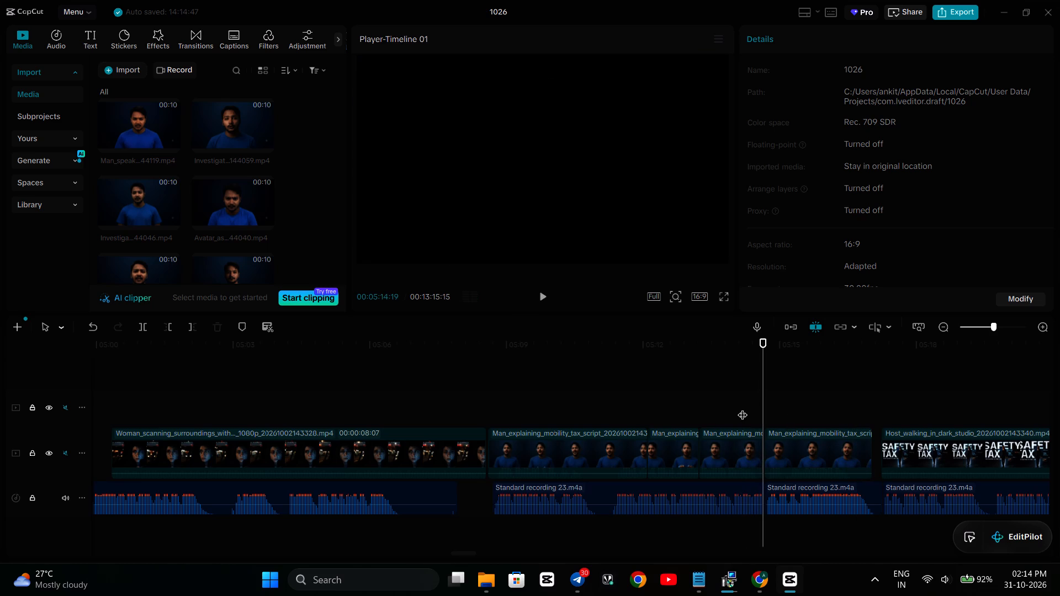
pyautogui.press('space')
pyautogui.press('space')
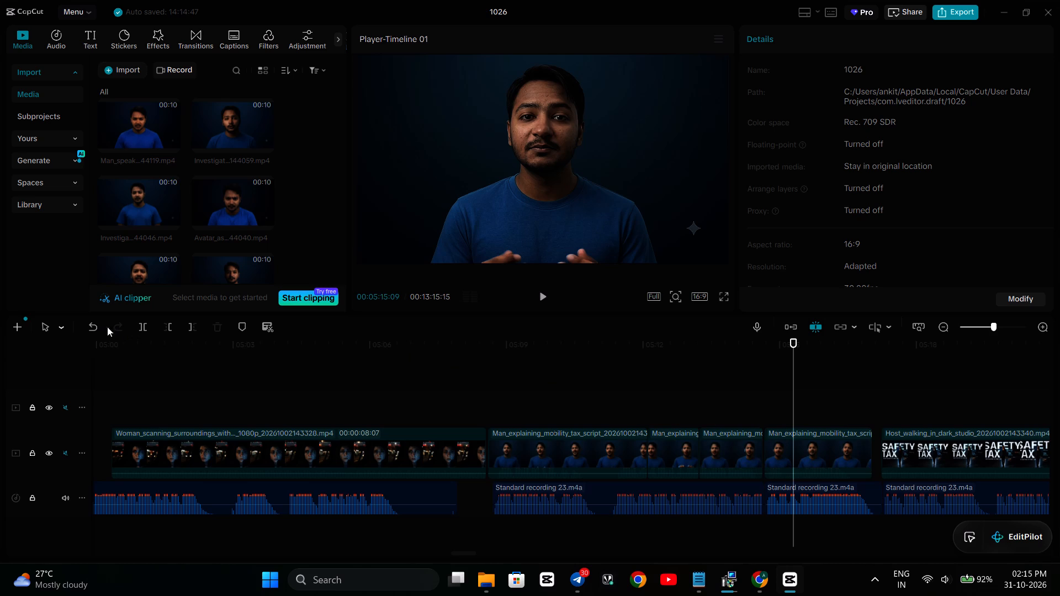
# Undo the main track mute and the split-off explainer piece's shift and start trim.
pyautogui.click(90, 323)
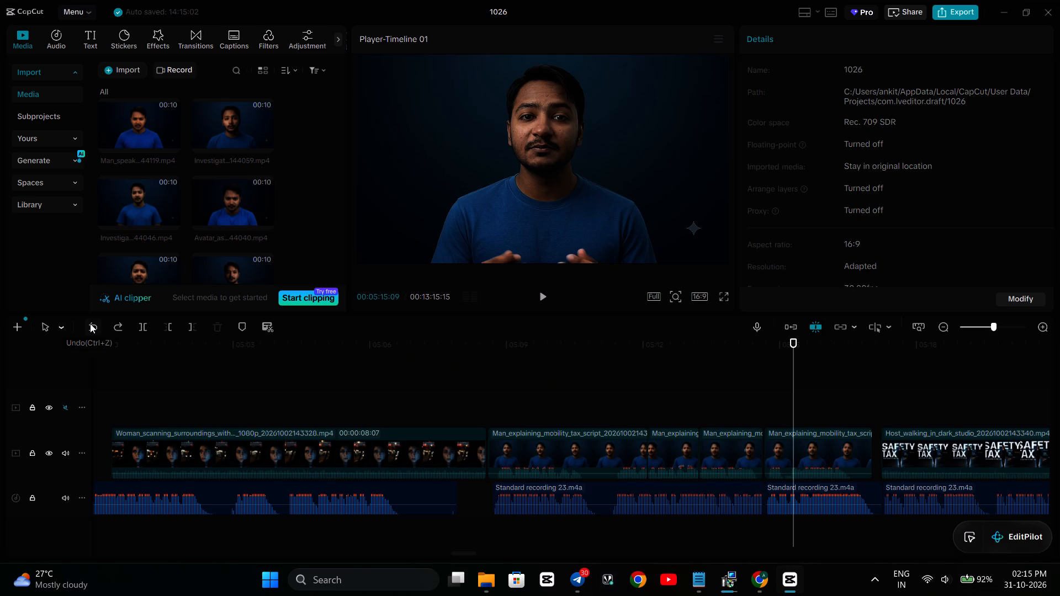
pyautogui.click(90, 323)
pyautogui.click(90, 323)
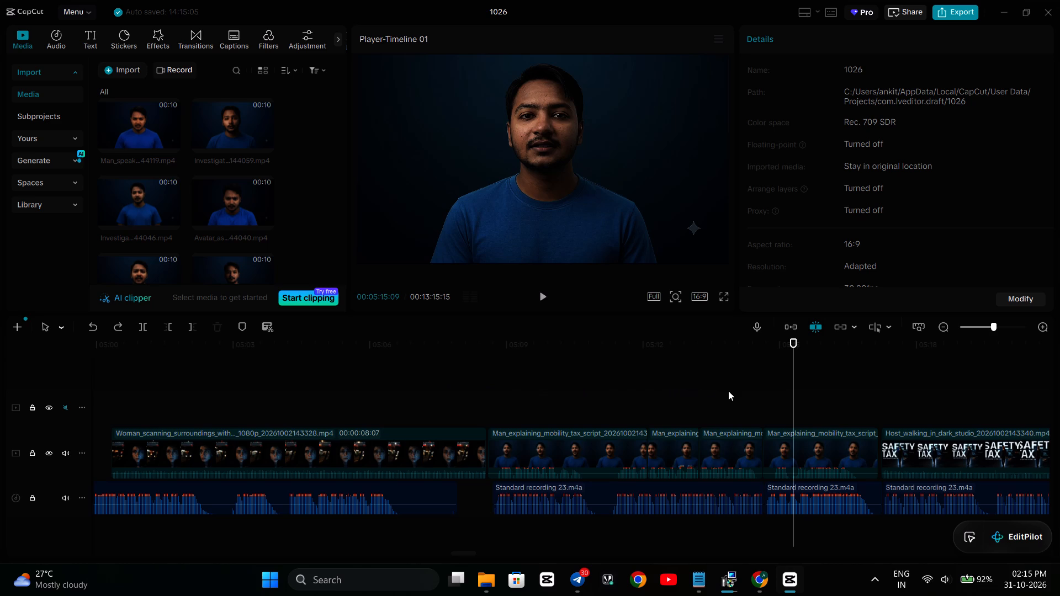
# Trim the start of the split-off explainer piece to 05:14:26 and shift it back until it meets the preceding piece.
pyautogui.click(784, 392)
pyautogui.press('Left')
pyautogui.press('Left')
pyautogui.press('Left')
pyautogui.press('Left')
pyautogui.press('Left')
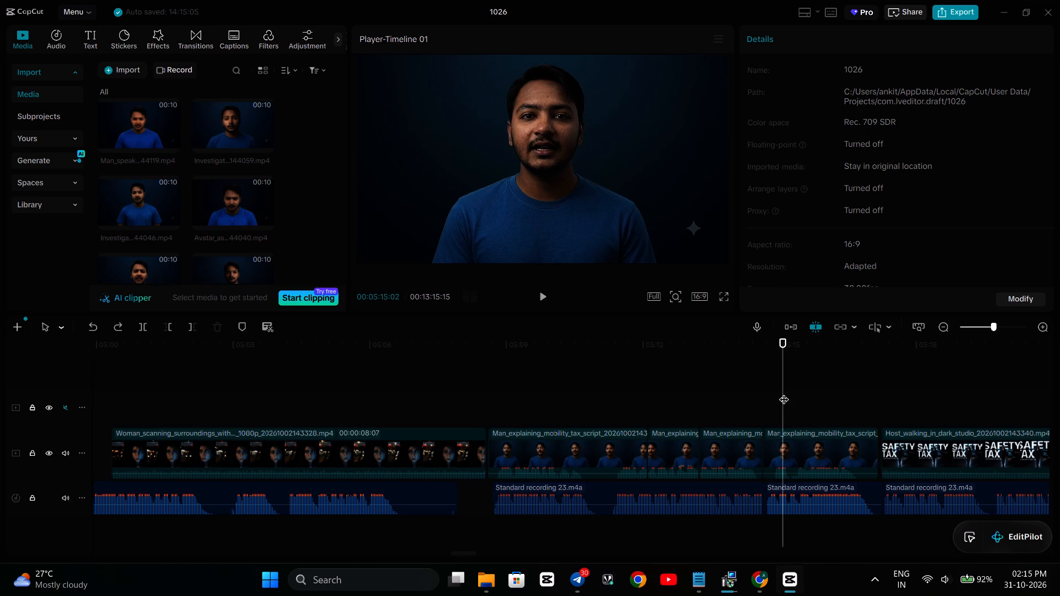
pyautogui.press('Left')
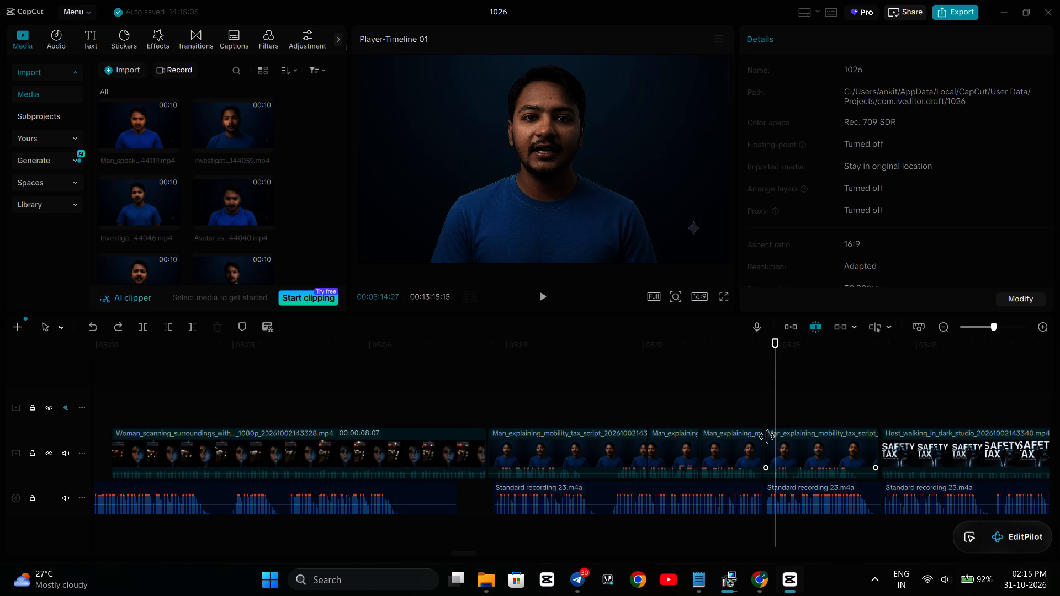
pyautogui.press('Left')
pyautogui.click(766, 438)
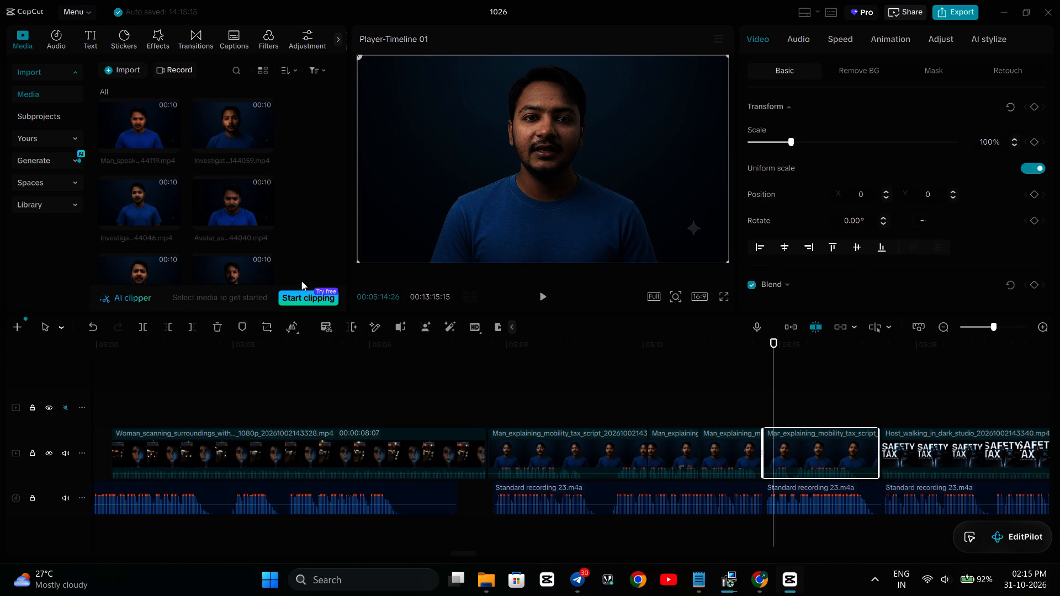
pyautogui.click(165, 325)
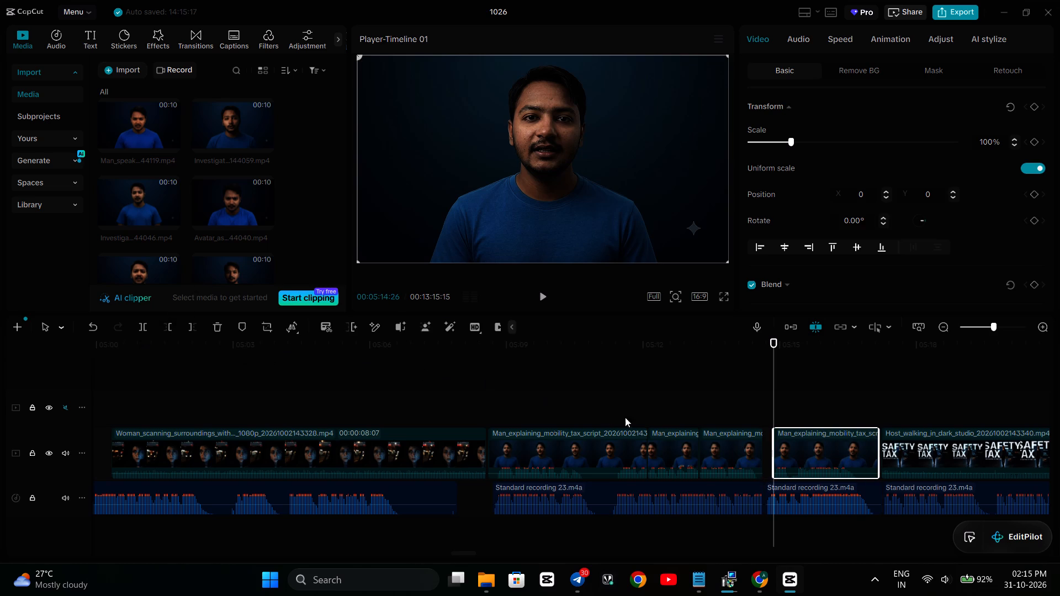
pyautogui.moveTo(787, 440); pyautogui.dragTo(778, 443)
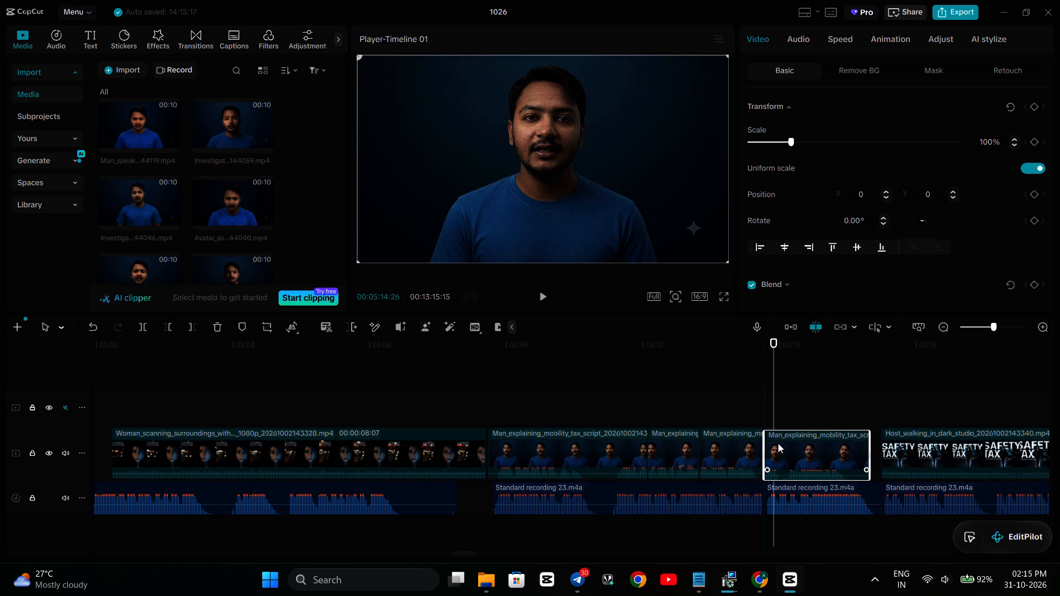
pyautogui.click(671, 398)
pyautogui.press('space')
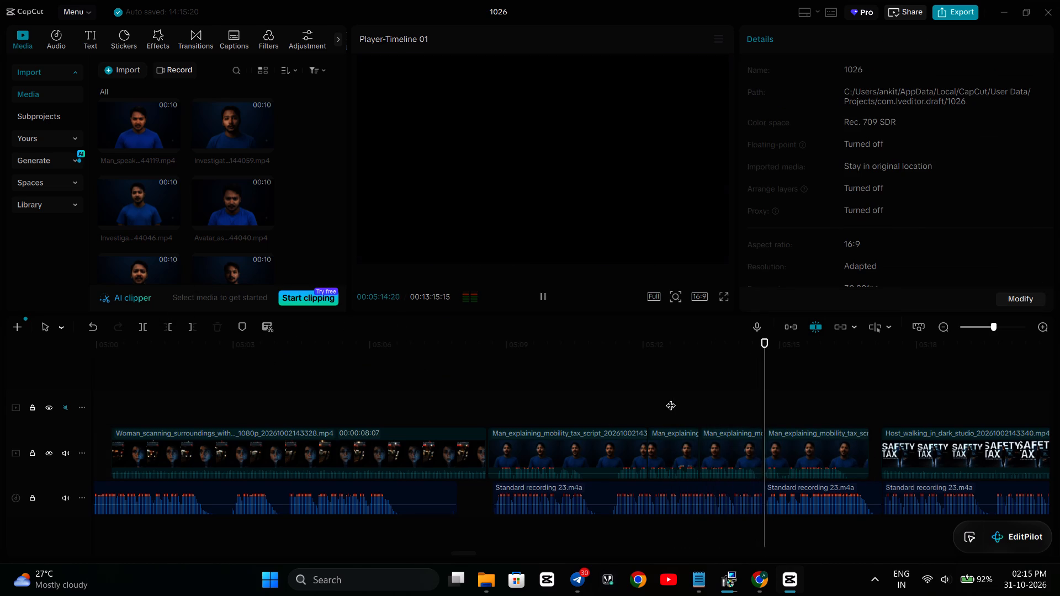
pyautogui.press('space')
pyautogui.moveTo(783, 440); pyautogui.dragTo(776, 445)
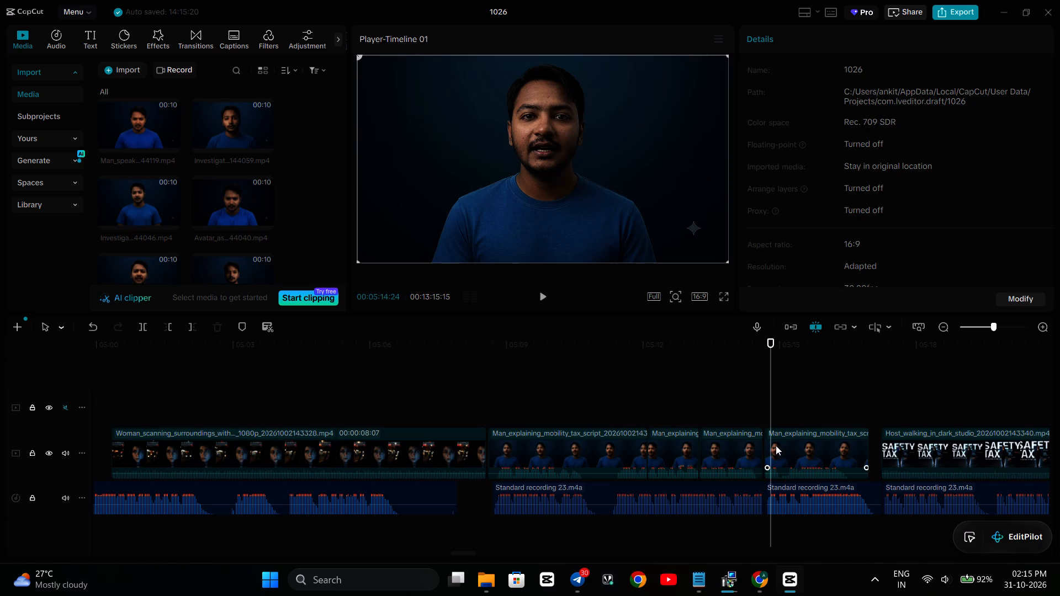
pyautogui.moveTo(776, 445); pyautogui.dragTo(778, 444)
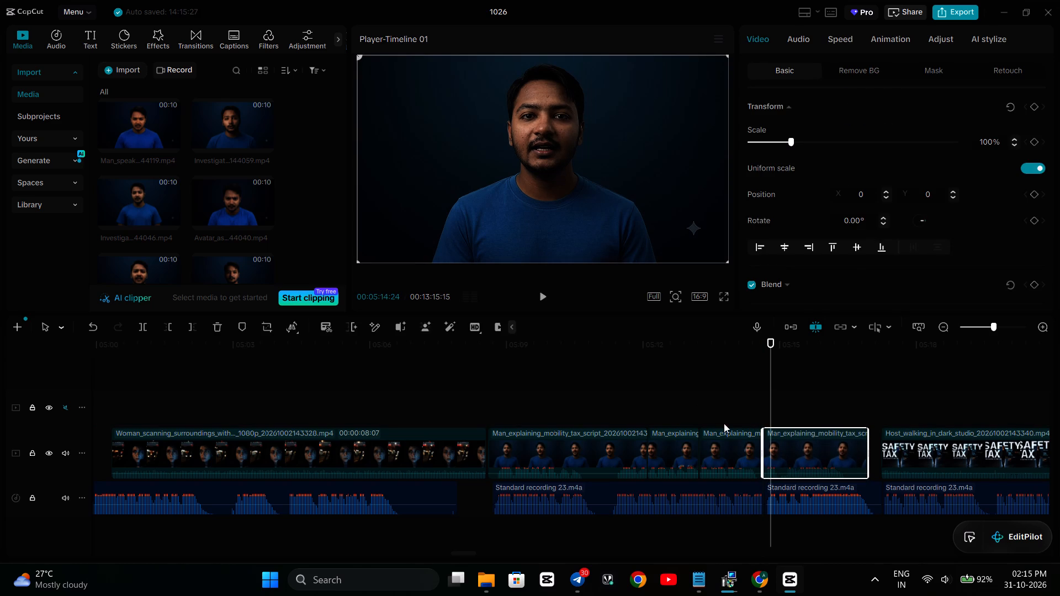
# Play in short bursts across the new join up to 05:16:22 to check the explainer's lip sync against the voiceover.
pyautogui.click(703, 414)
pyautogui.press('space')
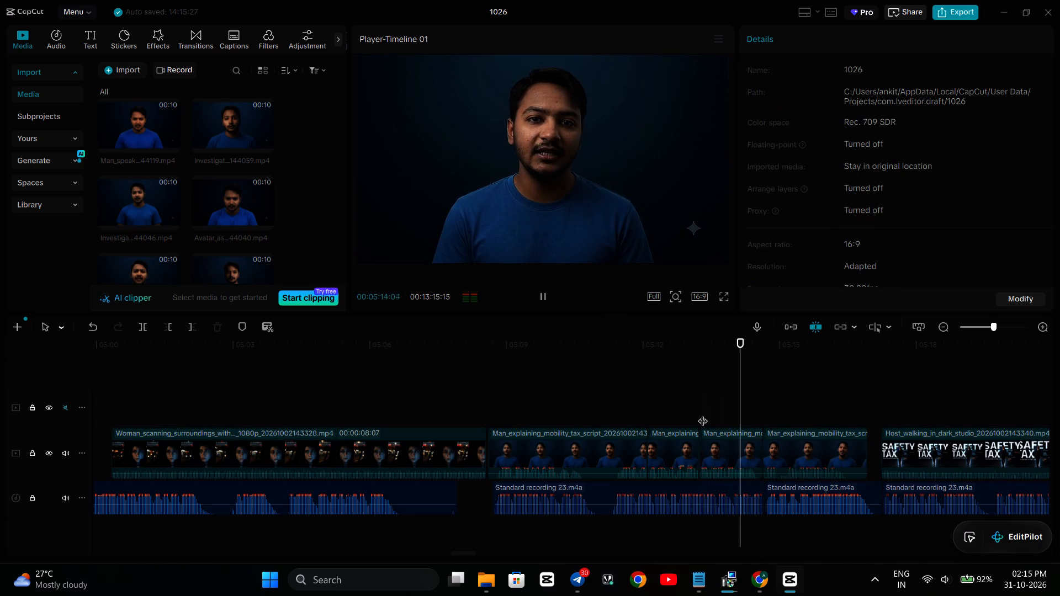
pyautogui.press('space')
pyautogui.press('space')
pyautogui.press('space')
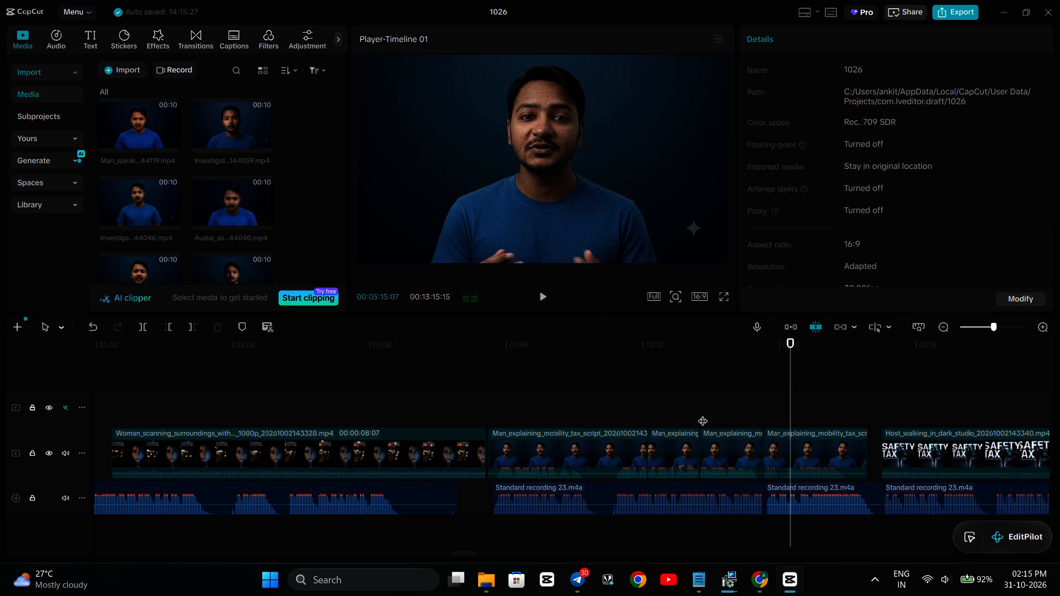
pyautogui.press('space')
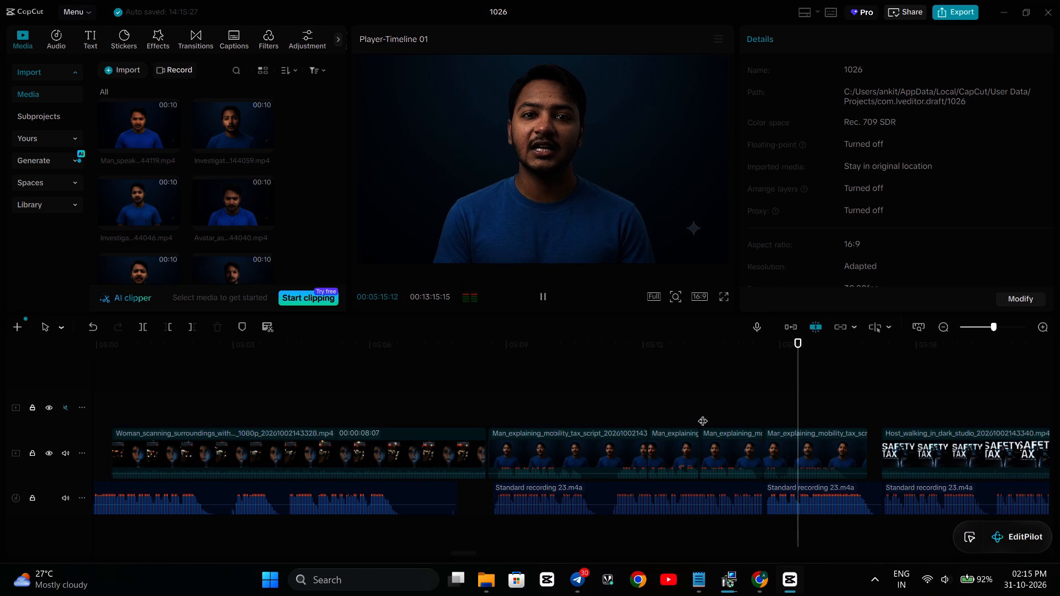
pyautogui.press('space')
pyautogui.press('space')
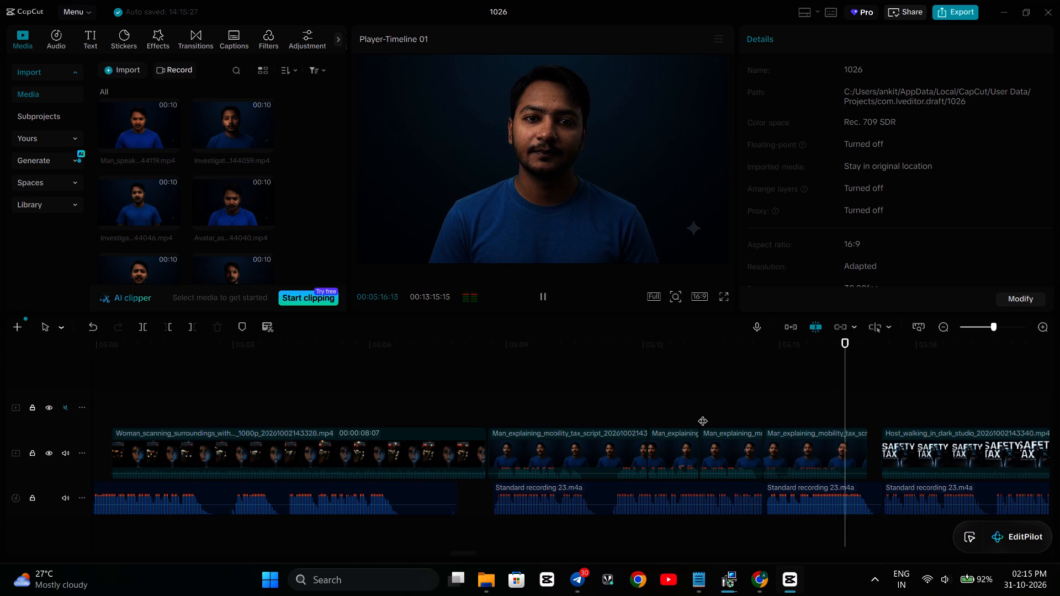
pyautogui.press('space')
# Slow the last explainer piece to 0.90x speed and play on into the Host_walking_in_dark_studio clip.
pyautogui.click(799, 437)
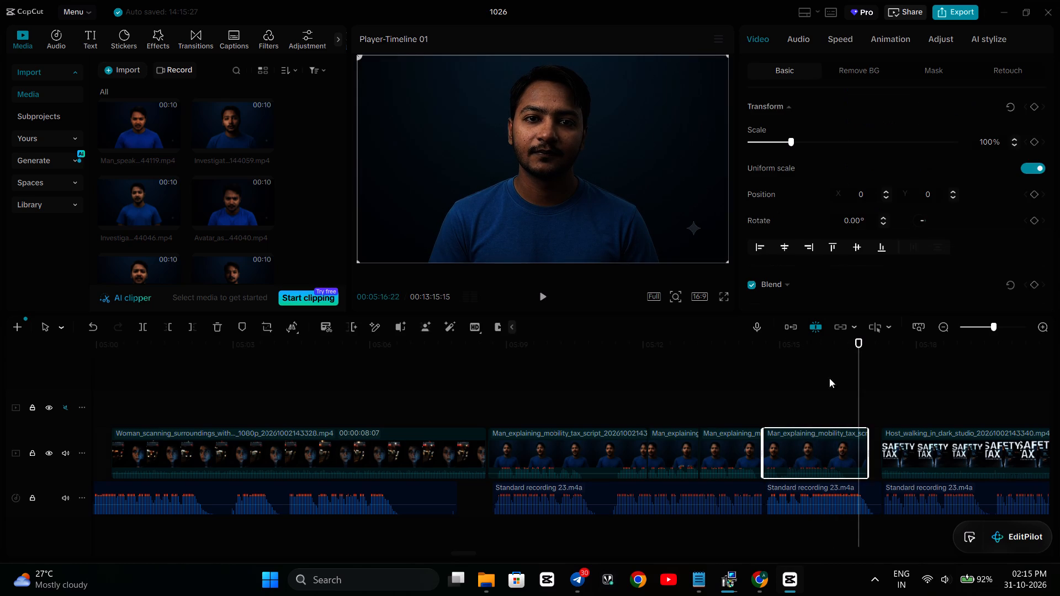
pyautogui.click(836, 40)
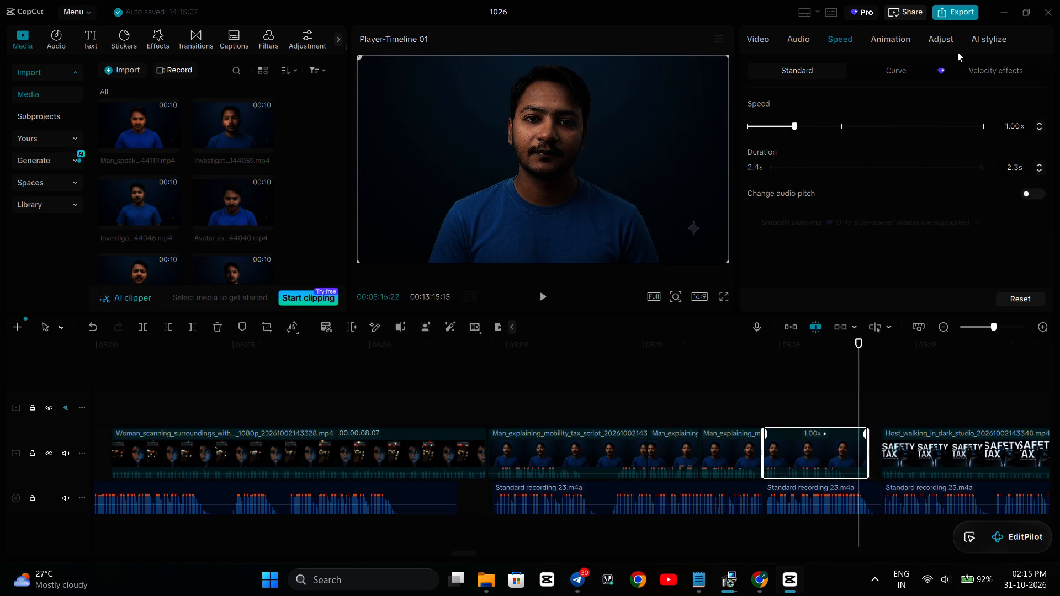
pyautogui.click(1038, 130)
pyautogui.click(706, 385)
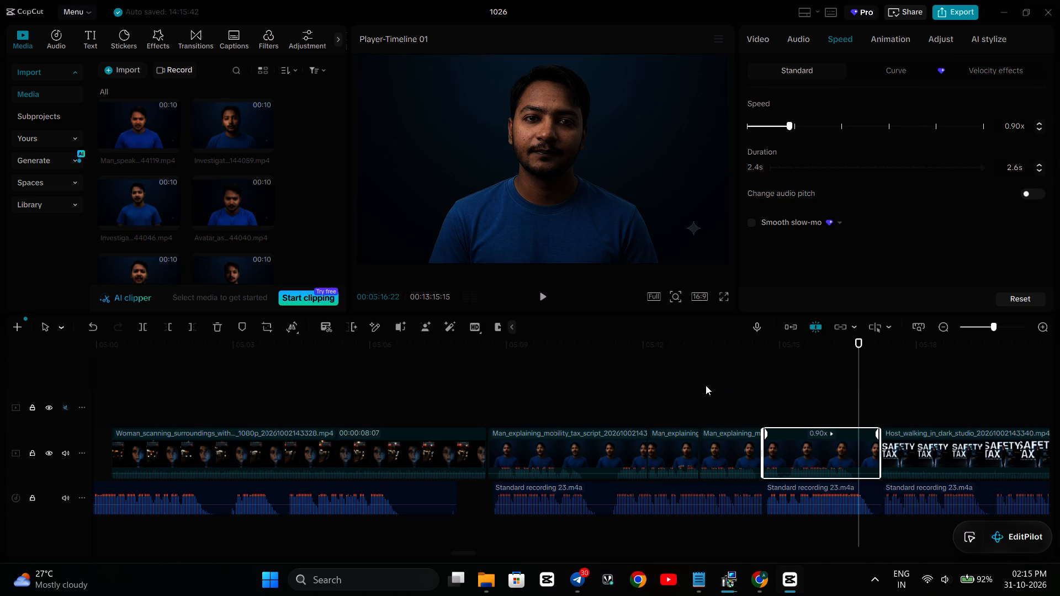
pyautogui.press('space')
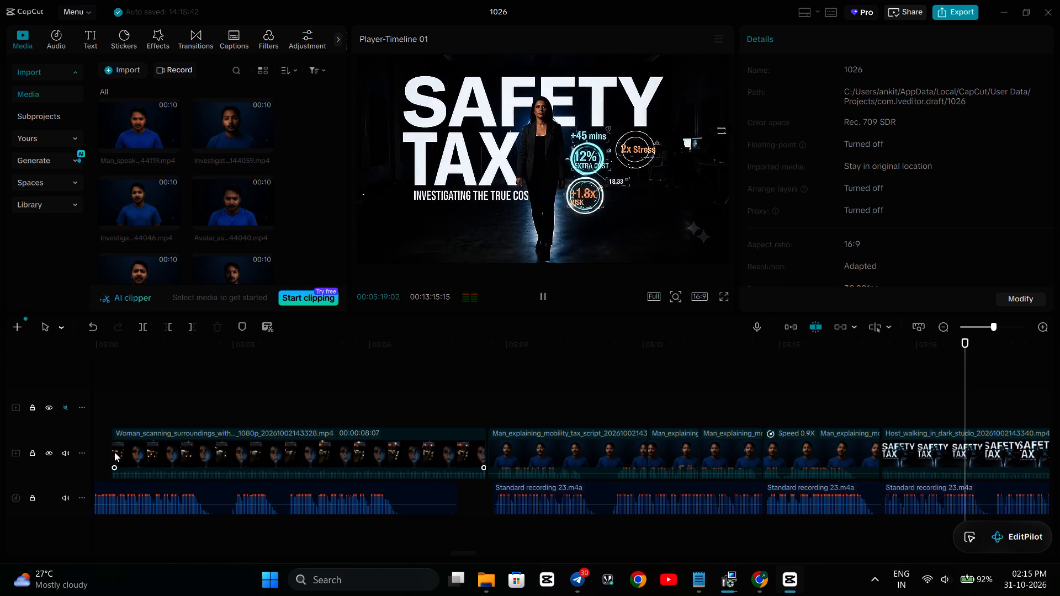
# Mute the main video track and stop playback inside the Host_walking_in_dark_studio clip.
pyautogui.click(66, 457)
pyautogui.press('space')
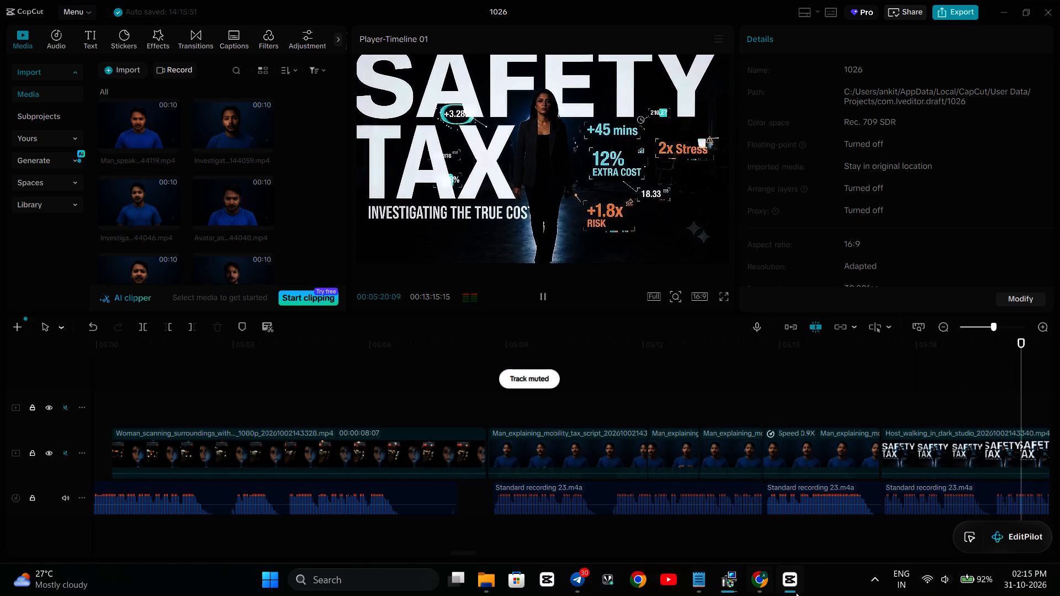
pyautogui.click(756, 578)
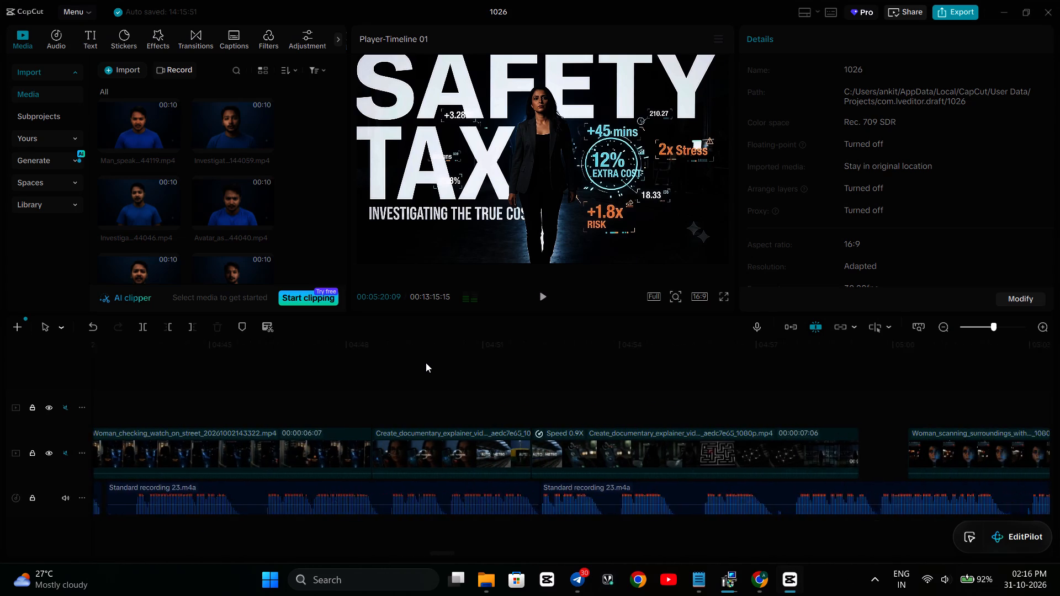
pyautogui.hscroll(1, 426, 363)
pyautogui.click(405, 395)
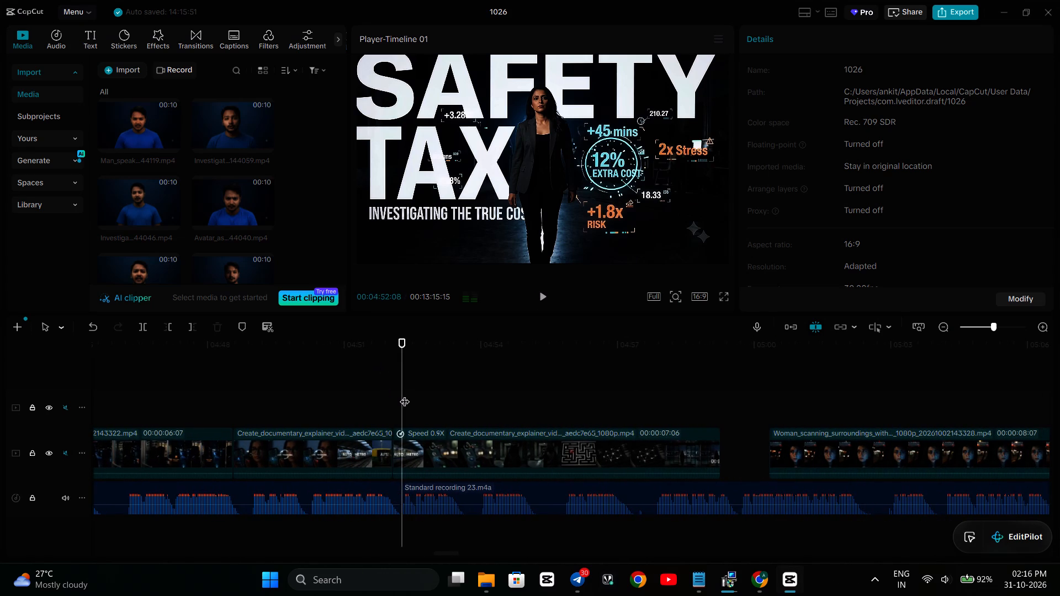
pyautogui.press('space')
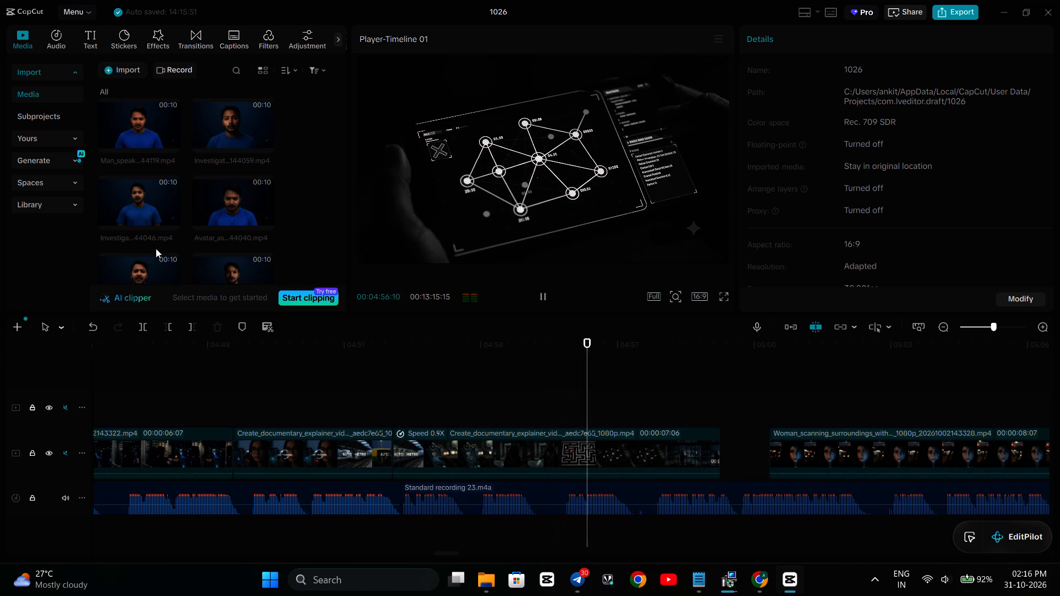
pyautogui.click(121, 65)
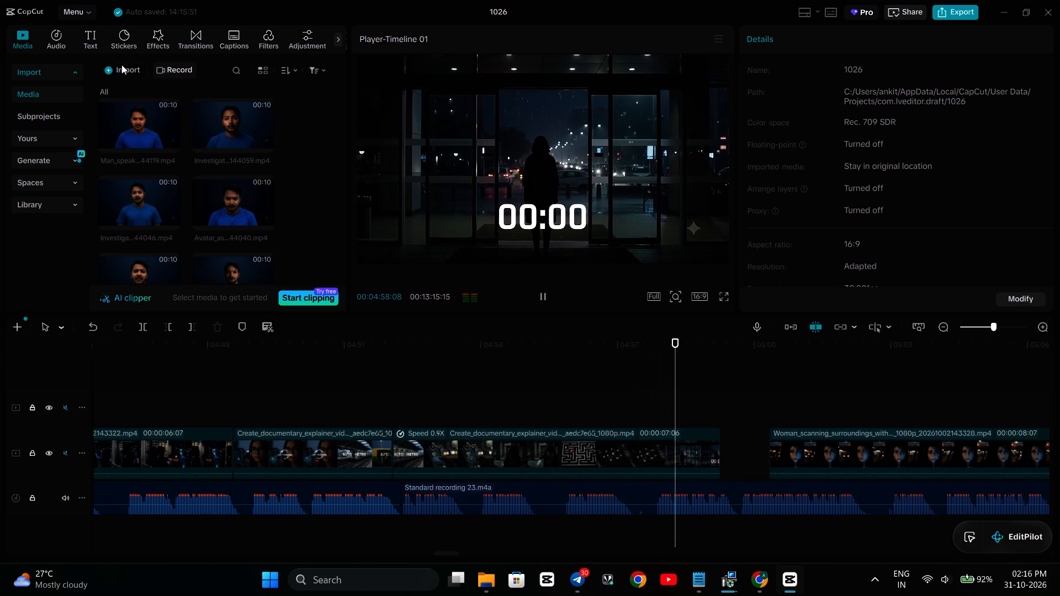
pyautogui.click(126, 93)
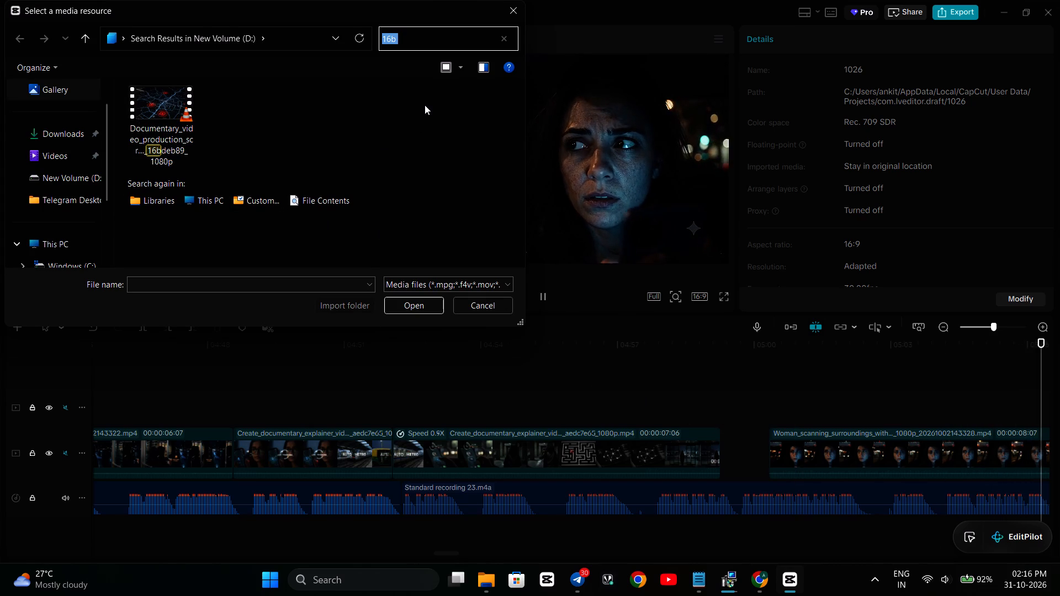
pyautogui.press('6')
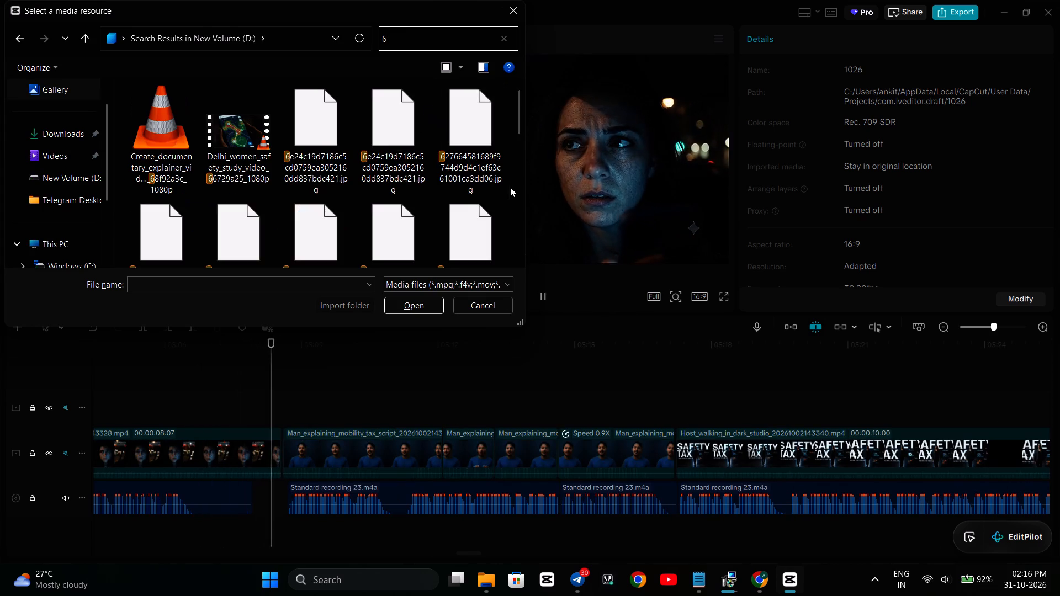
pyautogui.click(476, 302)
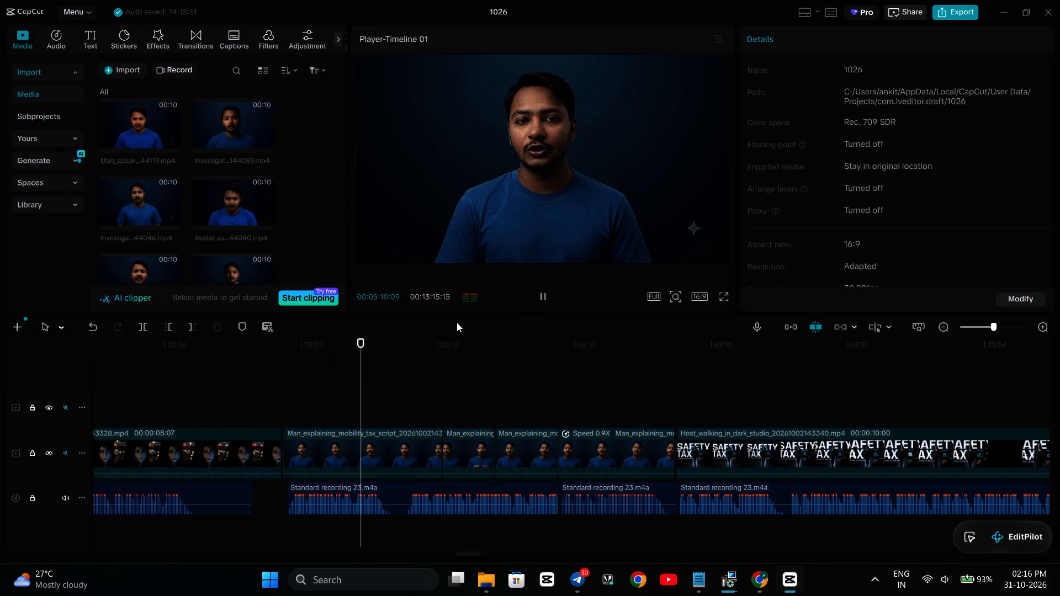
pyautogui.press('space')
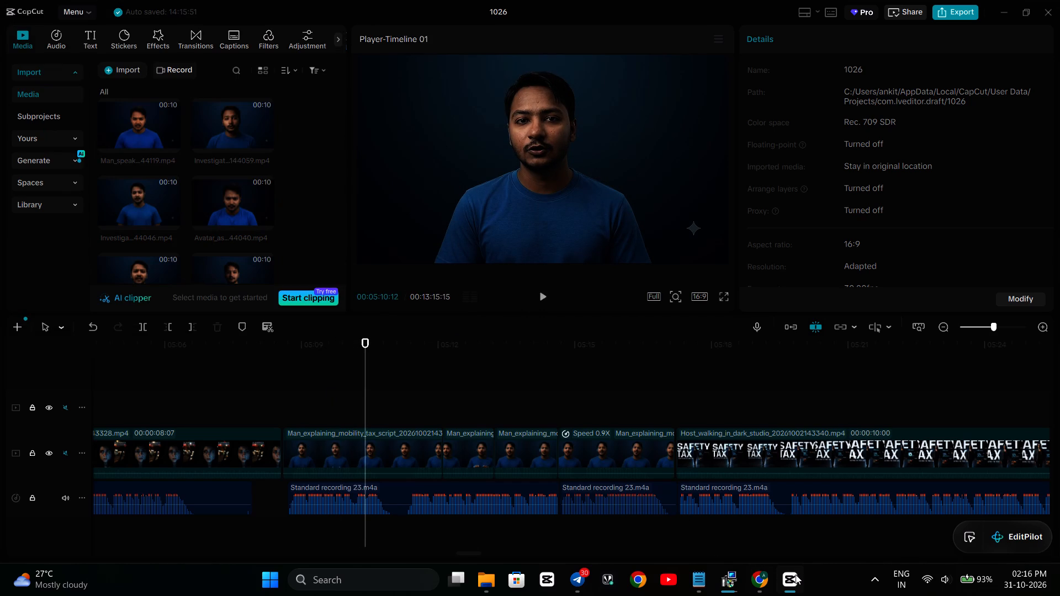
# Recheck the downloaded explainer's file name in Google Flow in Chrome, and return to CapCut.
pyautogui.click(766, 578)
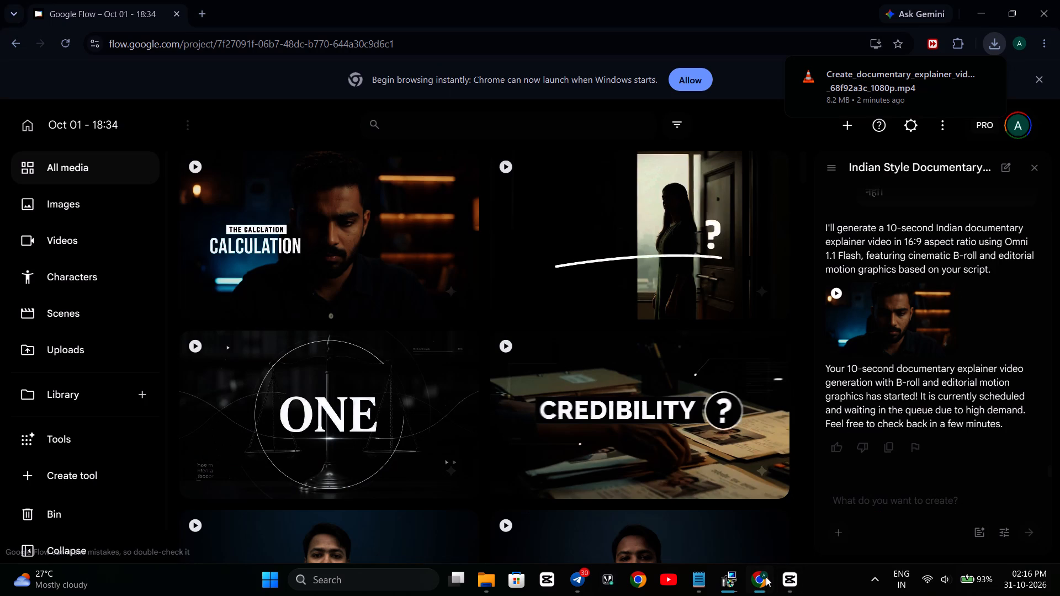
pyautogui.click(788, 577)
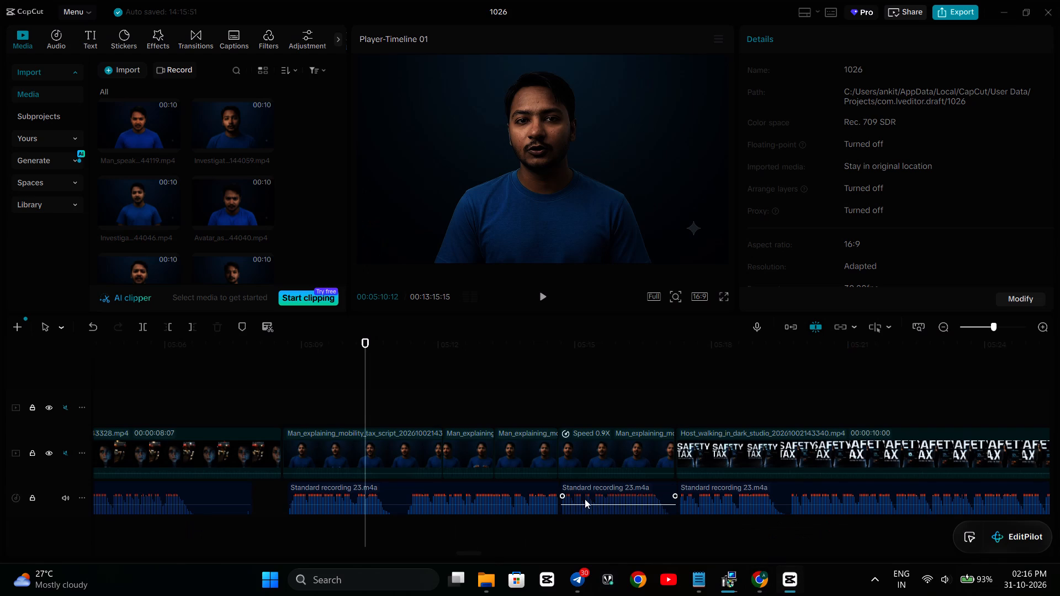
# Import the Create_documentary_explainer video ending 68f92a3c_1080p by searching 68f, and place it above the main track at 04:59:08.
pyautogui.hscroll(3, 582, 494)
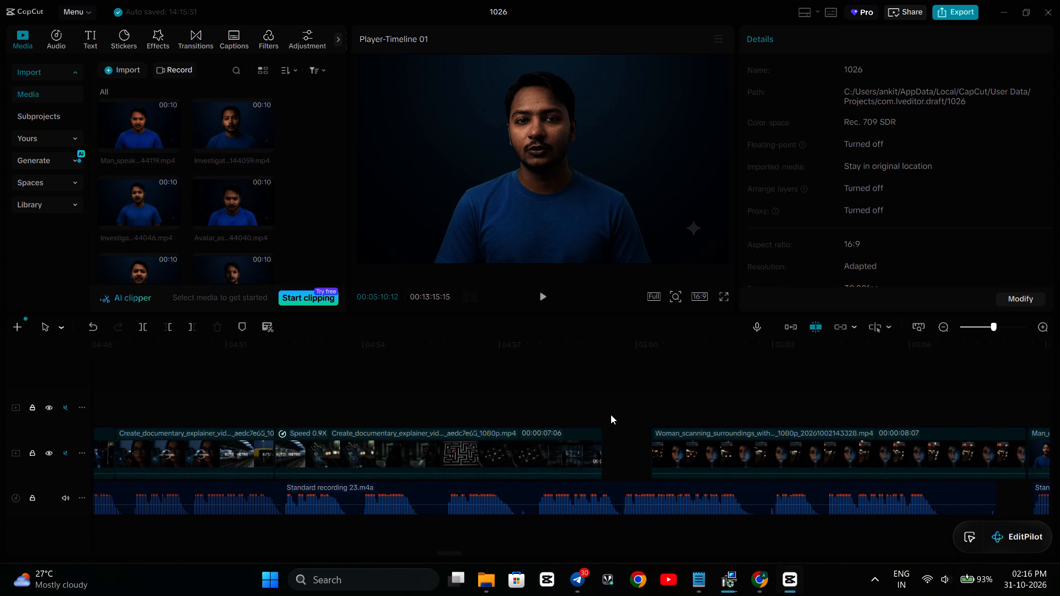
pyautogui.click(607, 402)
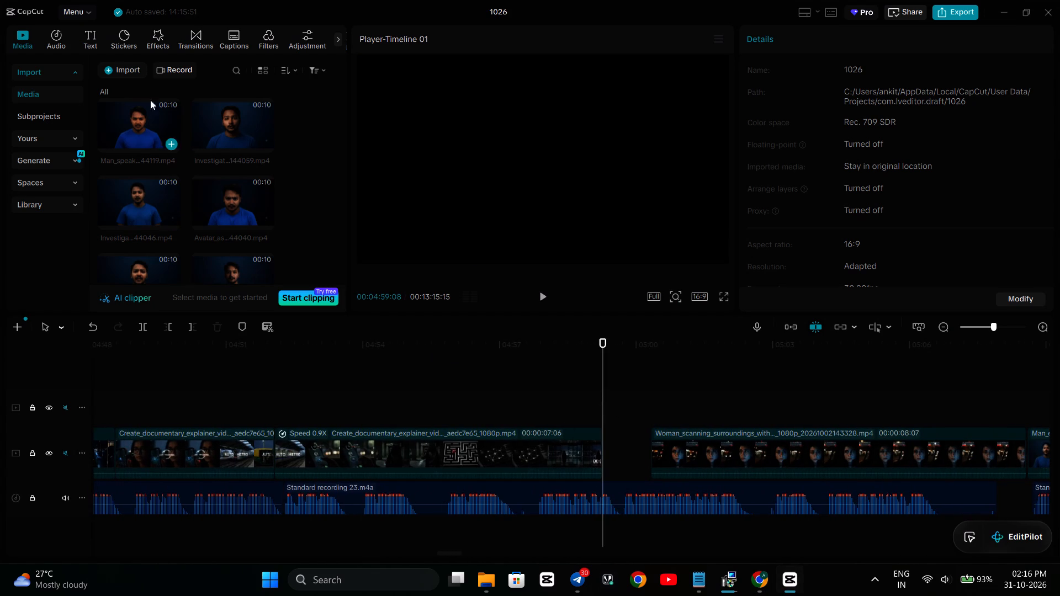
pyautogui.click(117, 70)
pyautogui.click(137, 96)
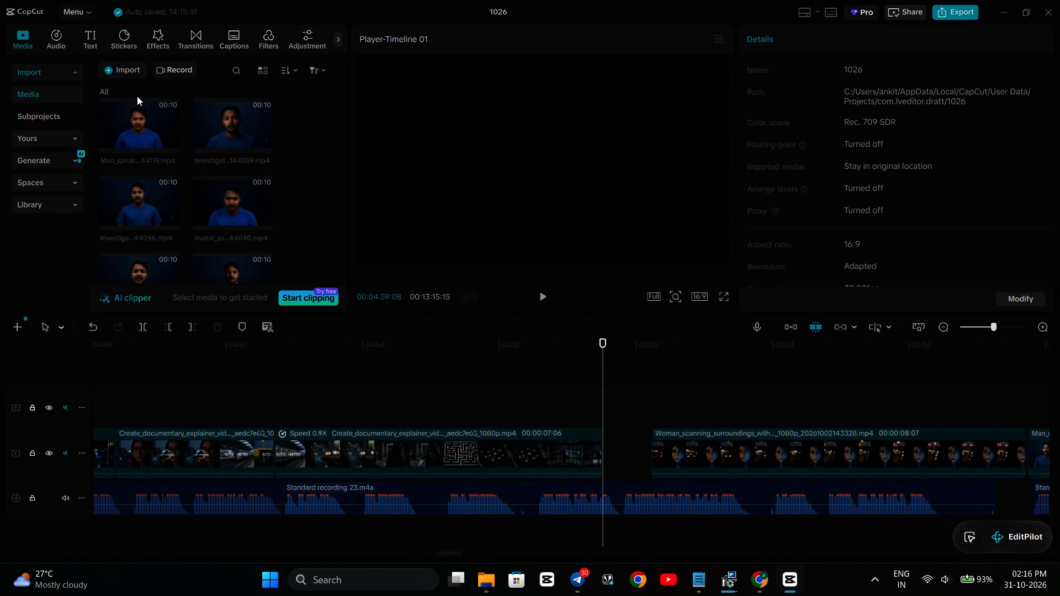
pyautogui.press('6')
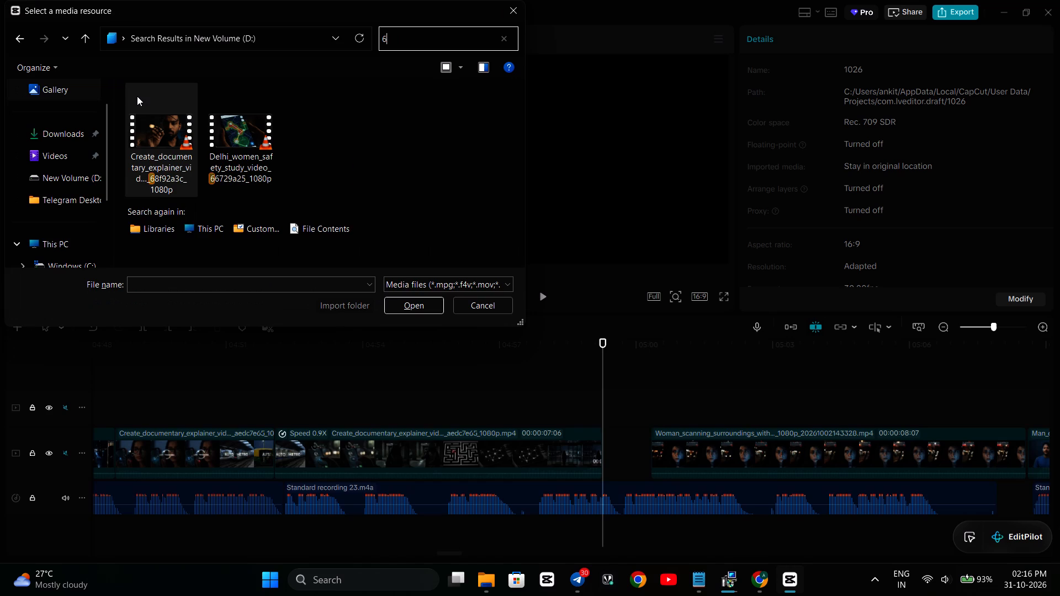
pyautogui.press('8')
pyautogui.press('f')
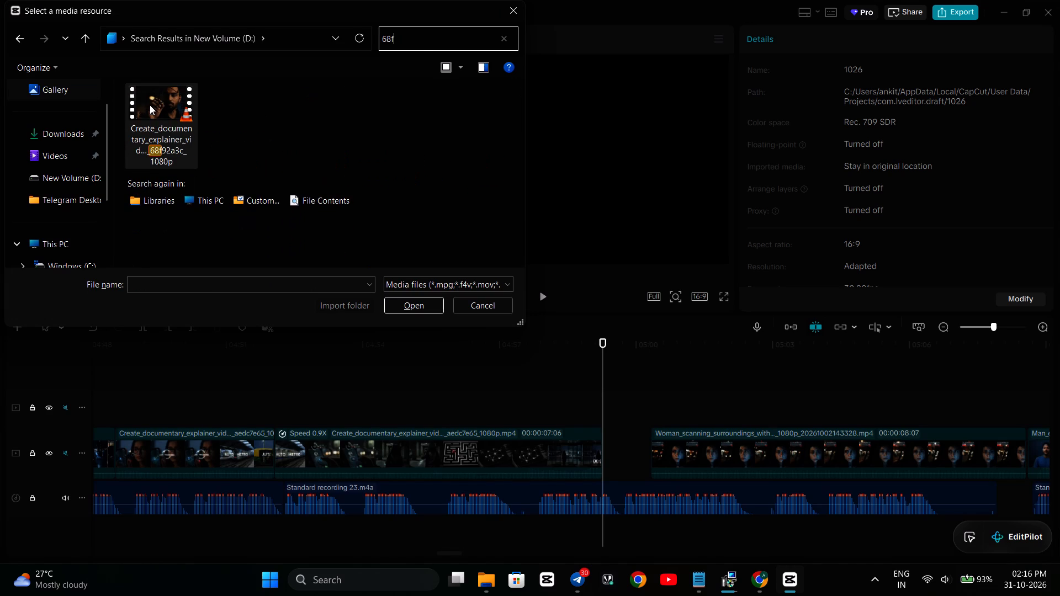
pyautogui.click(150, 105)
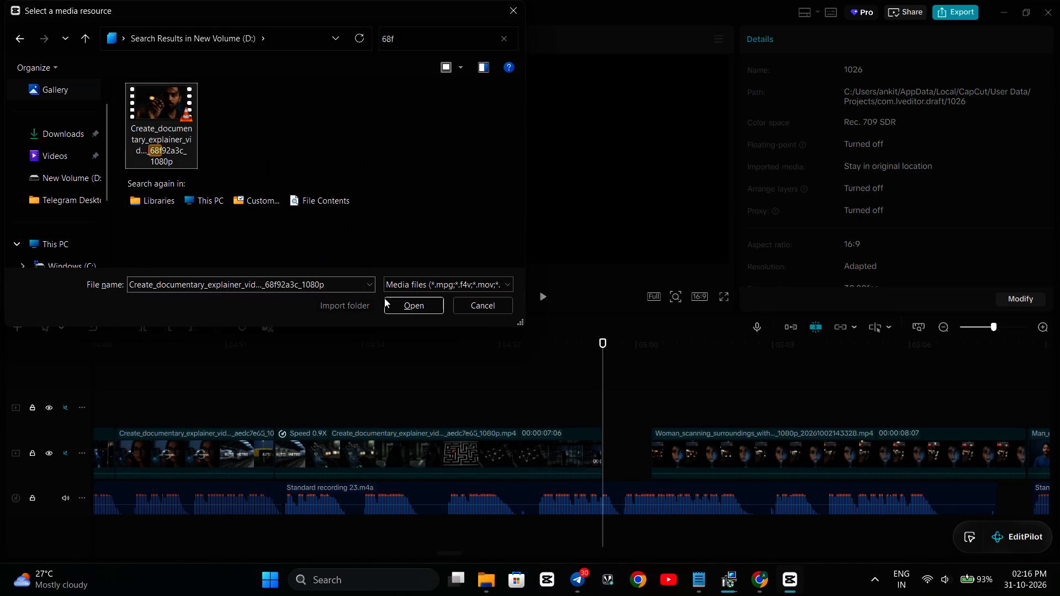
pyautogui.click(386, 298)
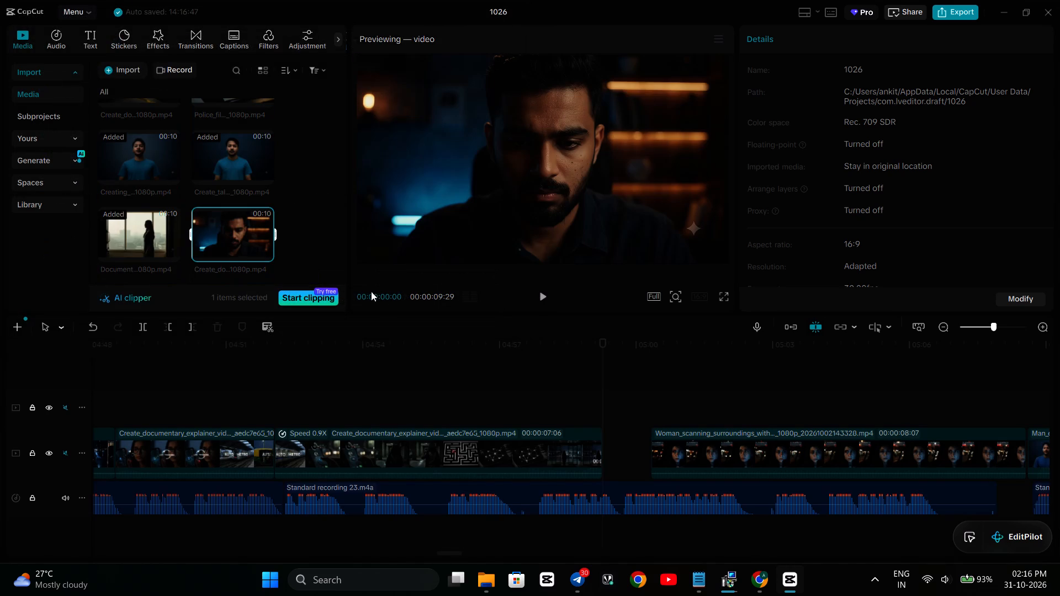
pyautogui.click(262, 253)
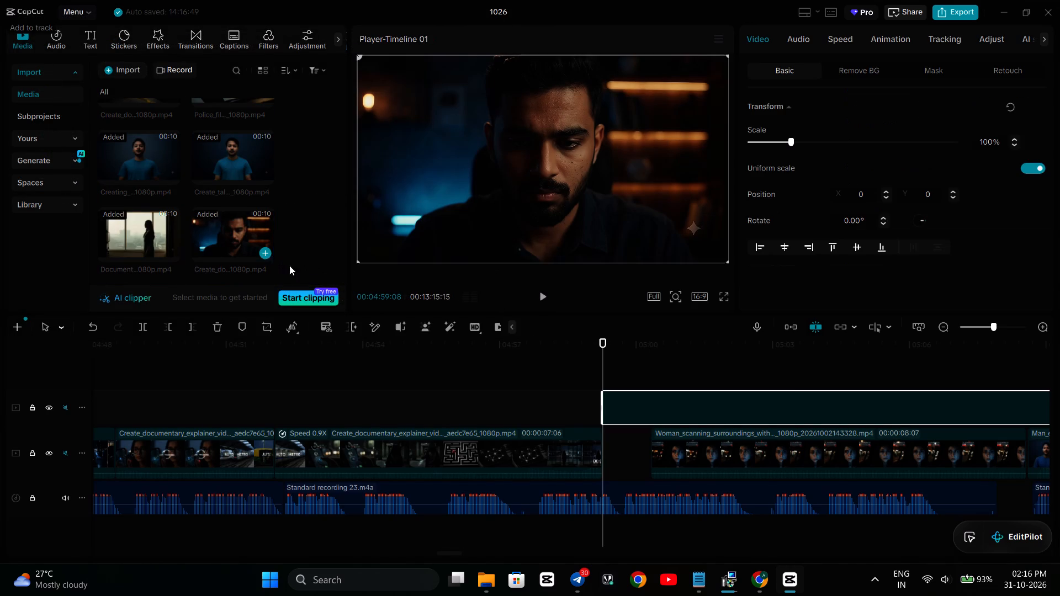
# Play the 0.9x explainer piece from 04:54:26 and again from 04:55:04 to check its shots against the voiceover.
pyautogui.click(402, 406)
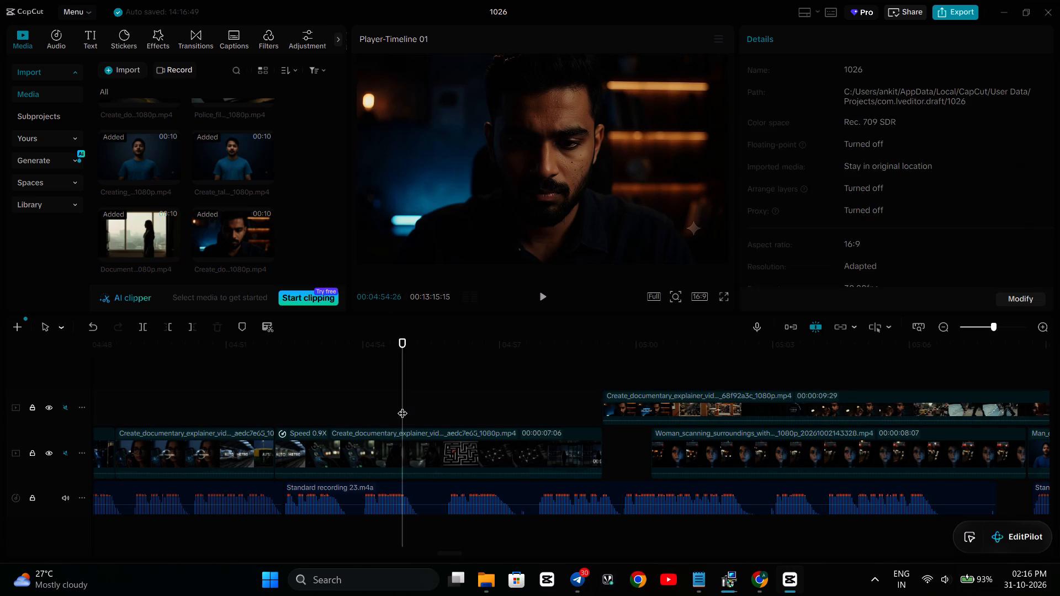
pyautogui.press('space')
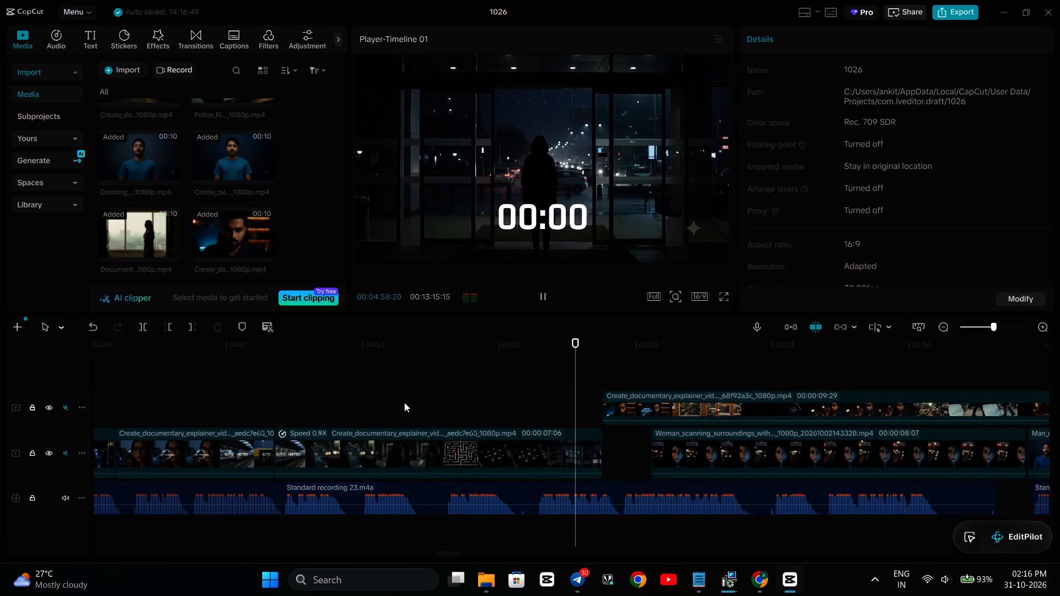
pyautogui.press('space')
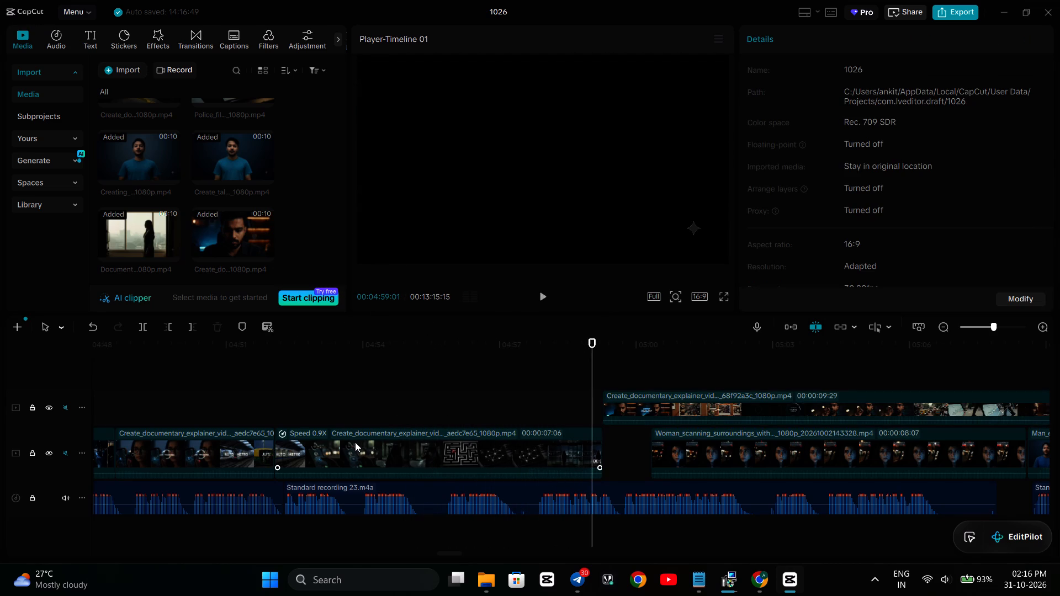
pyautogui.click(355, 442)
pyautogui.click(415, 389)
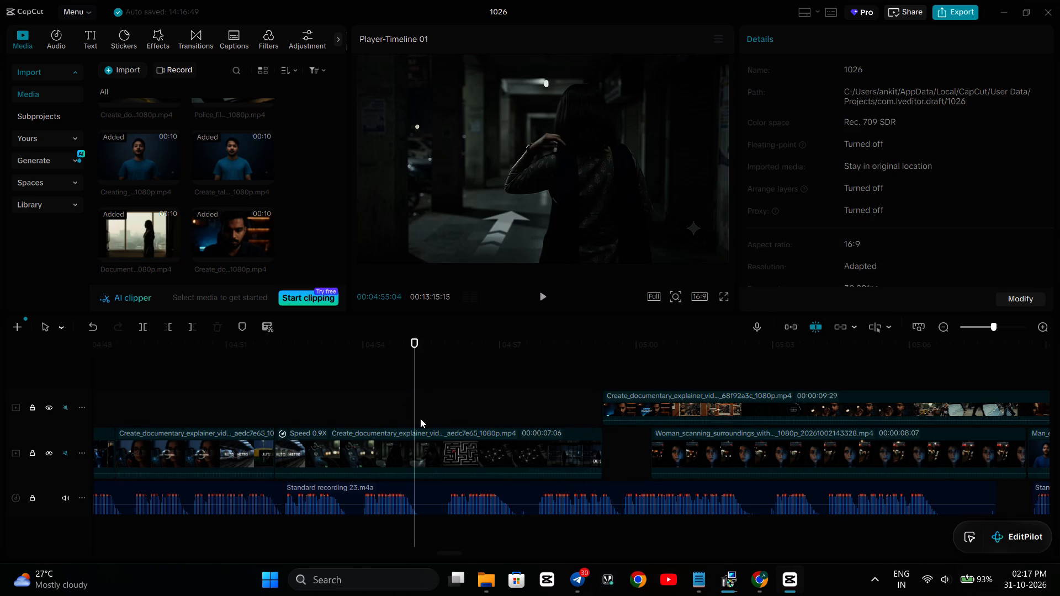
pyautogui.press('space')
pyautogui.press('space')
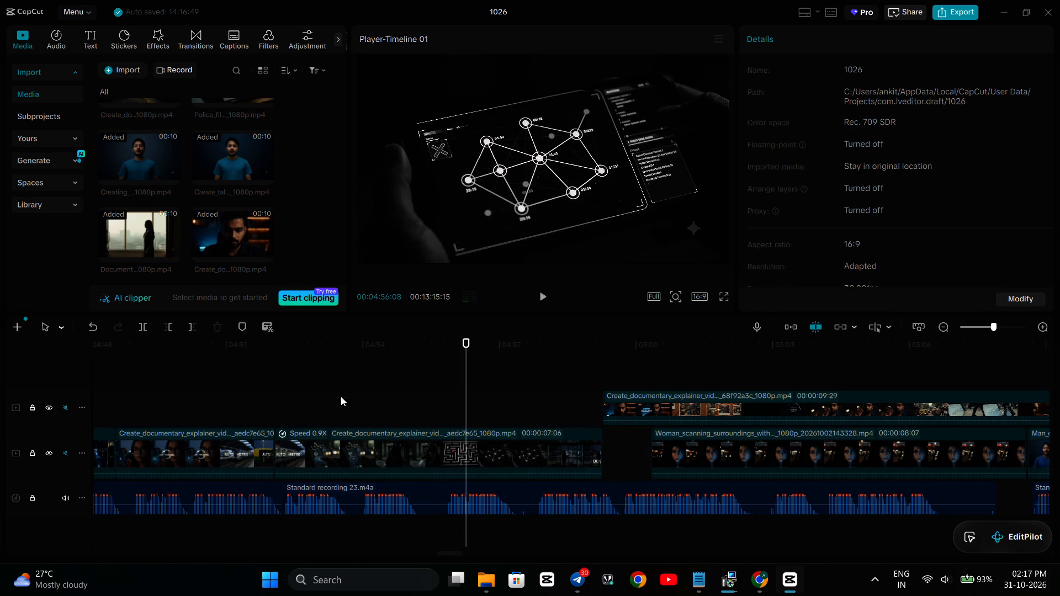
# Split the 0.9x explainer piece at 04:55:27, on the last maze frame before the network graphic.
pyautogui.click(397, 393)
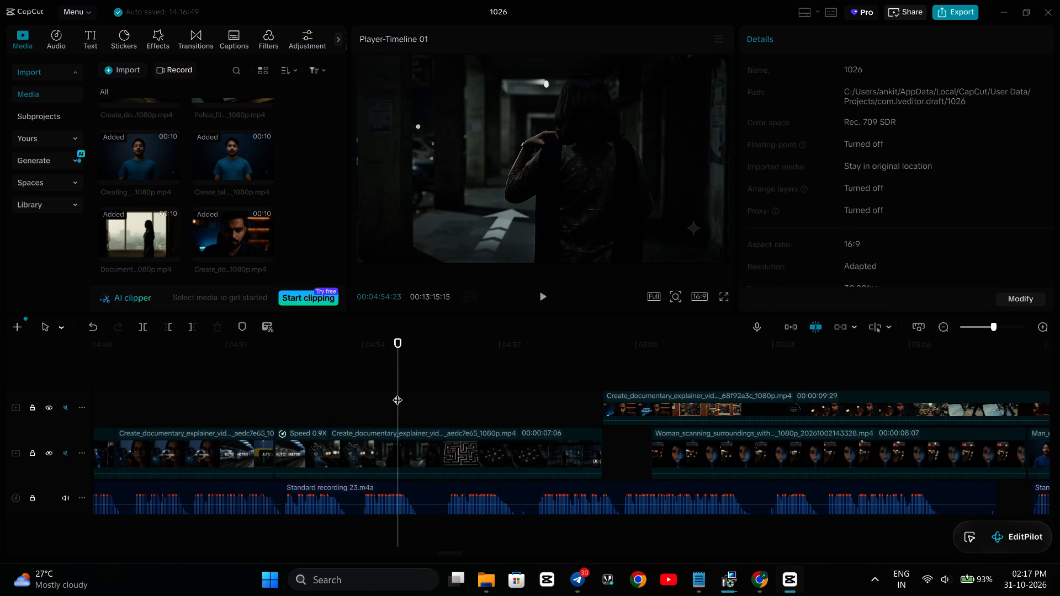
pyautogui.click(414, 466)
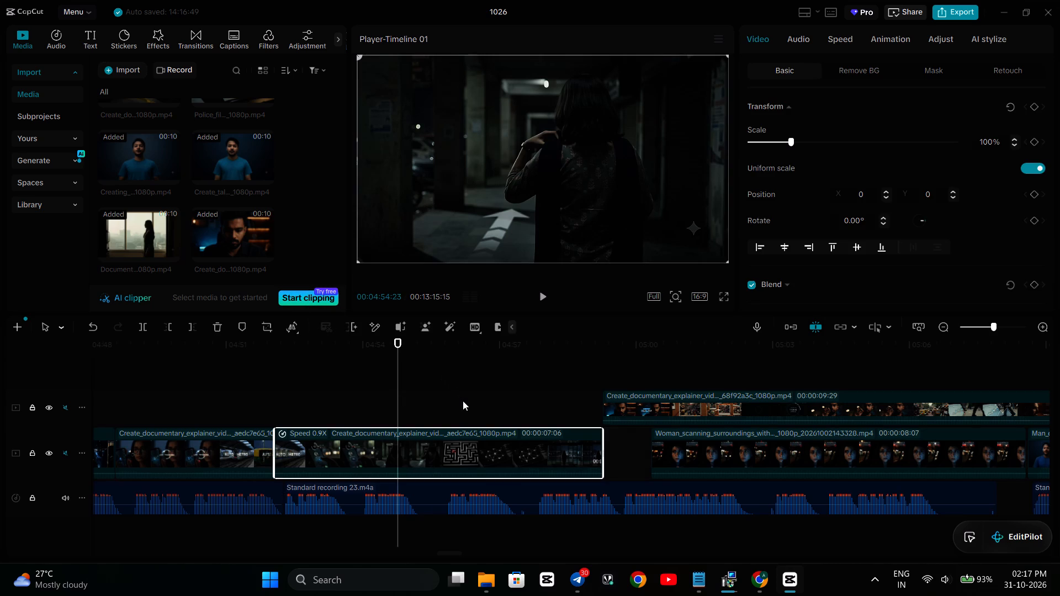
pyautogui.press('Right')
pyautogui.press('Right')
pyautogui.press('Right')
pyautogui.press('Right')
pyautogui.press('Right')
pyautogui.press('Right')
pyautogui.press('Right')
pyautogui.press('Right')
pyautogui.press('Right')
pyautogui.press('Right')
pyautogui.press('Right')
pyautogui.press('Right')
pyautogui.press('Right')
pyautogui.press('Right')
pyautogui.press('Right')
pyautogui.press('Right')
pyautogui.press('Right')
pyautogui.press('Right')
pyautogui.press('Right')
pyautogui.press('Right')
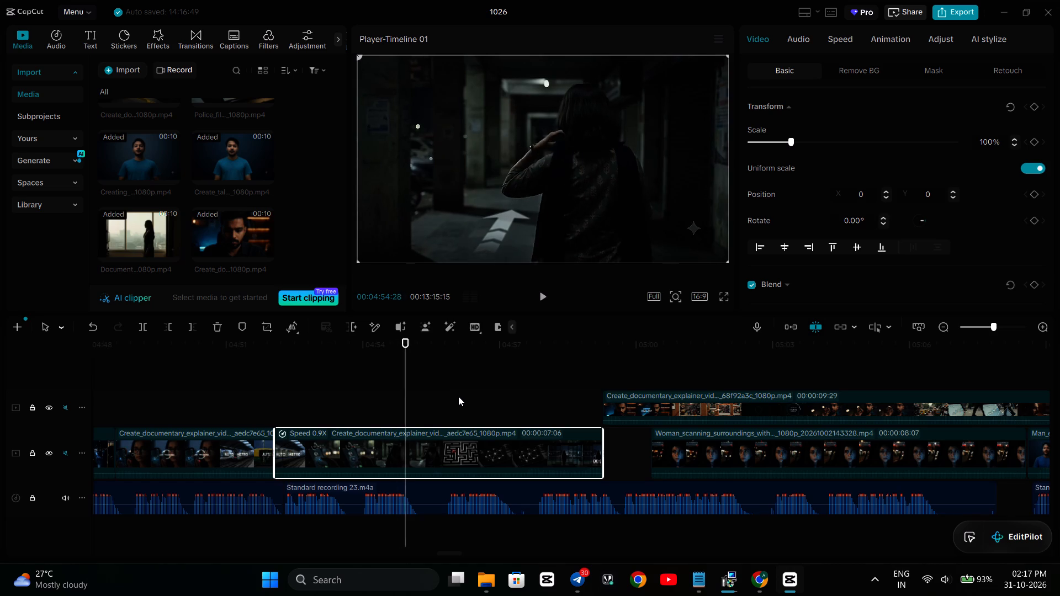
pyautogui.press('Right')
pyautogui.press('Right')
pyautogui.press('Right')
pyautogui.press('Right')
pyautogui.press('Right')
pyautogui.press('Right')
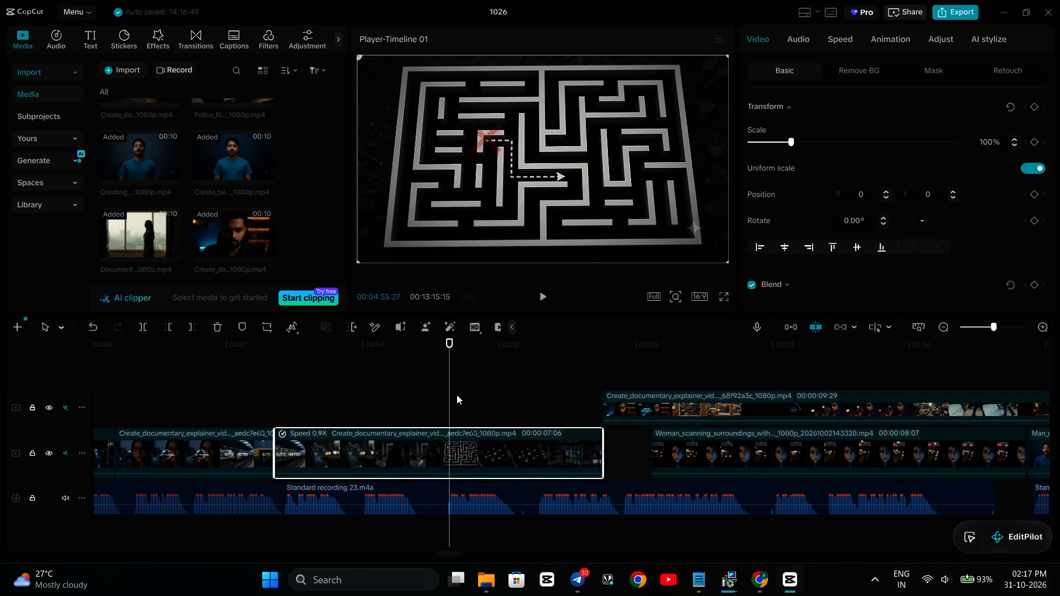
pyautogui.press('Left')
pyautogui.press('Left')
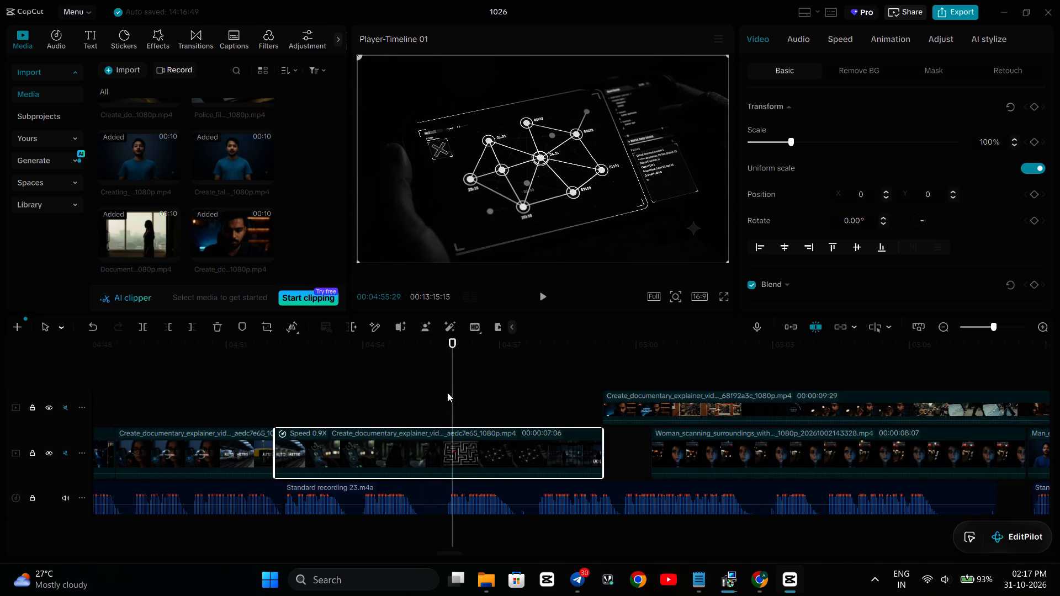
pyautogui.press('Left')
pyautogui.press('Left')
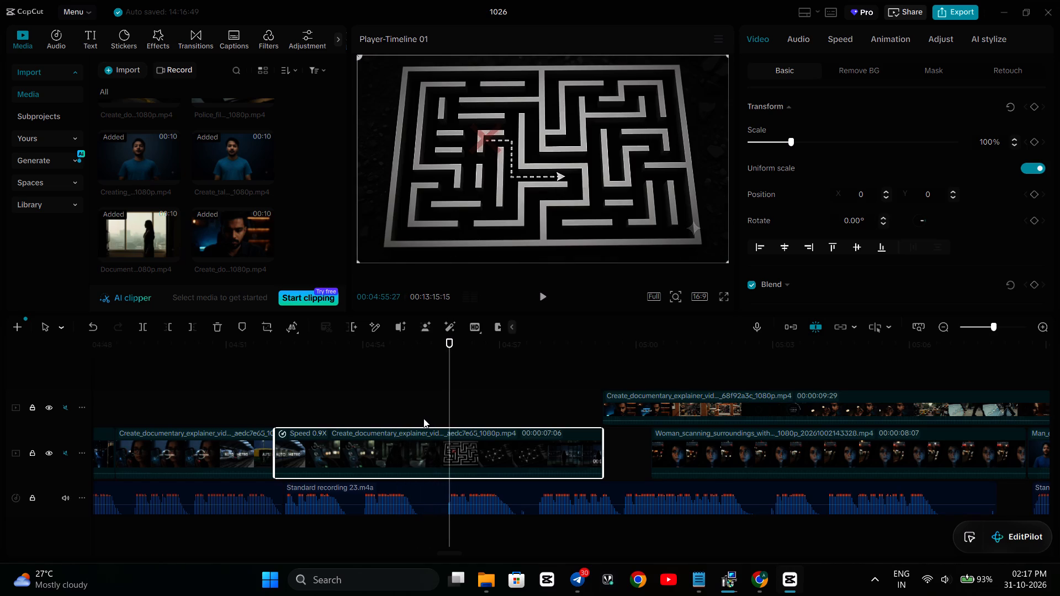
pyautogui.click(142, 327)
# Delete the network-graphic portion of the second 0.9x explainer piece before 04:57:18, keeping it from the first frame of the doorway shot.
pyautogui.press('Right')
pyautogui.press('Right')
pyautogui.press('Right')
pyautogui.press('Right')
pyautogui.press('Right')
pyautogui.press('Right')
pyautogui.press('Right')
pyautogui.press('Right')
pyautogui.press('Right')
pyautogui.press('Right')
pyautogui.press('Right')
pyautogui.press('Right')
pyautogui.press('Right')
pyautogui.press('Right')
pyautogui.press('Right')
pyautogui.press('Right')
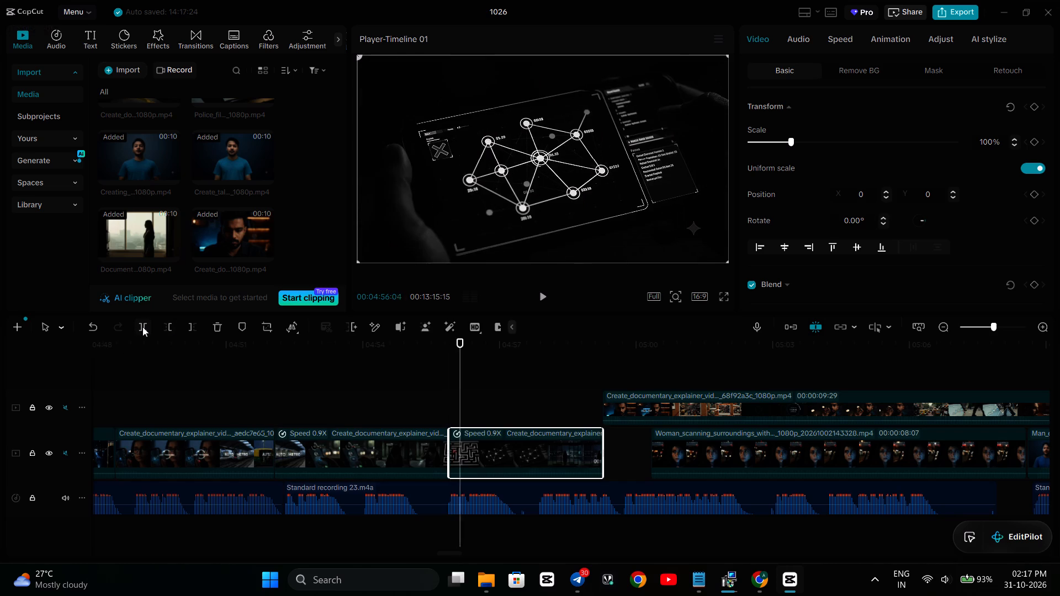
pyautogui.press('Right')
pyautogui.press('Right')
pyautogui.press('Right')
pyautogui.press('Right')
pyautogui.press('Right')
pyautogui.press('Right')
pyautogui.press('Right')
pyautogui.press('Right')
pyautogui.press('Right')
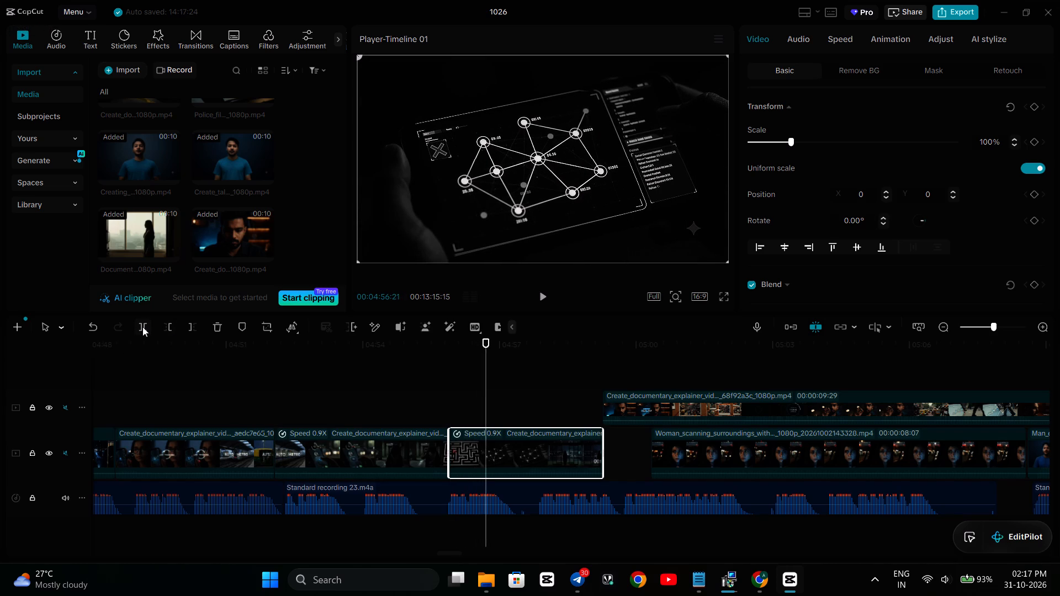
pyautogui.press('Right')
pyautogui.press('Right')
pyautogui.press('Right')
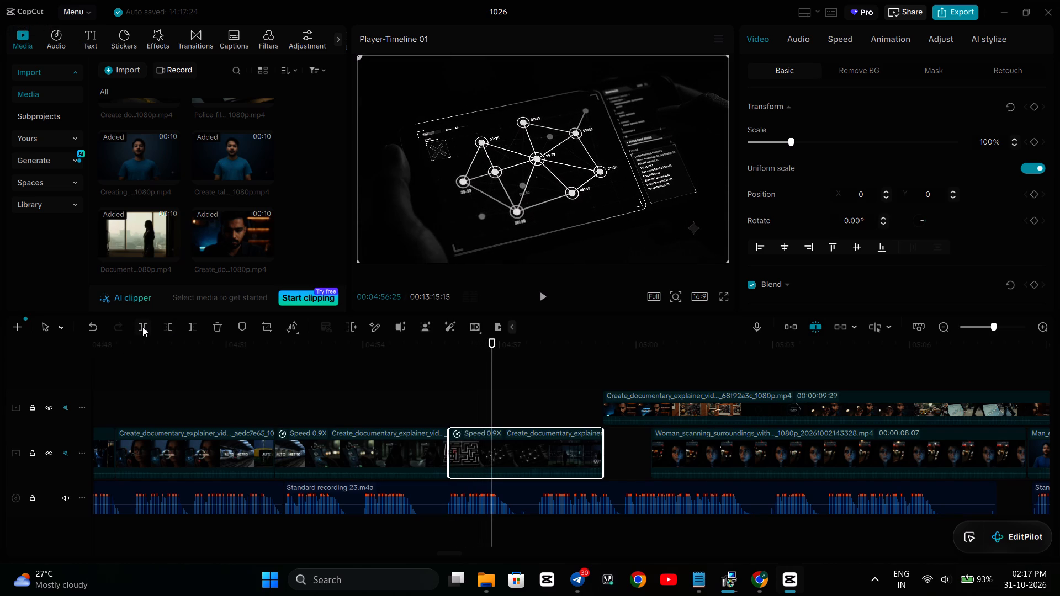
pyautogui.press('Right')
pyautogui.press('Right')
pyautogui.press('Right')
pyautogui.press('Right')
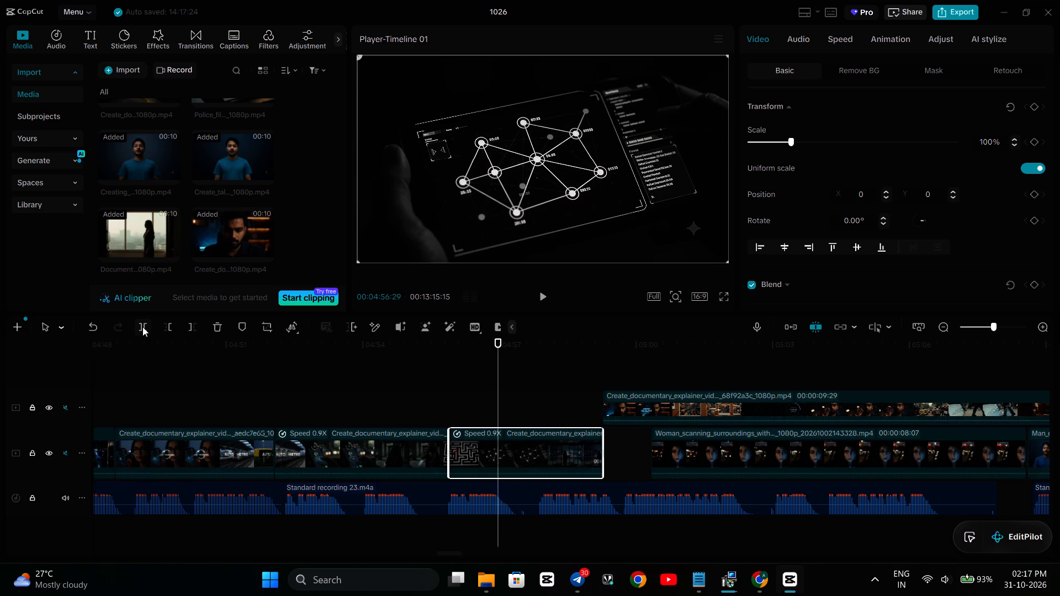
pyautogui.press('Right')
pyautogui.press('Right')
pyautogui.press('Right')
pyautogui.press('Right')
pyautogui.press('Right')
pyautogui.press('Right')
pyautogui.press('Right')
pyautogui.press('Right')
pyautogui.press('Right')
pyautogui.press('Right')
pyautogui.press('Right')
pyautogui.press('Right')
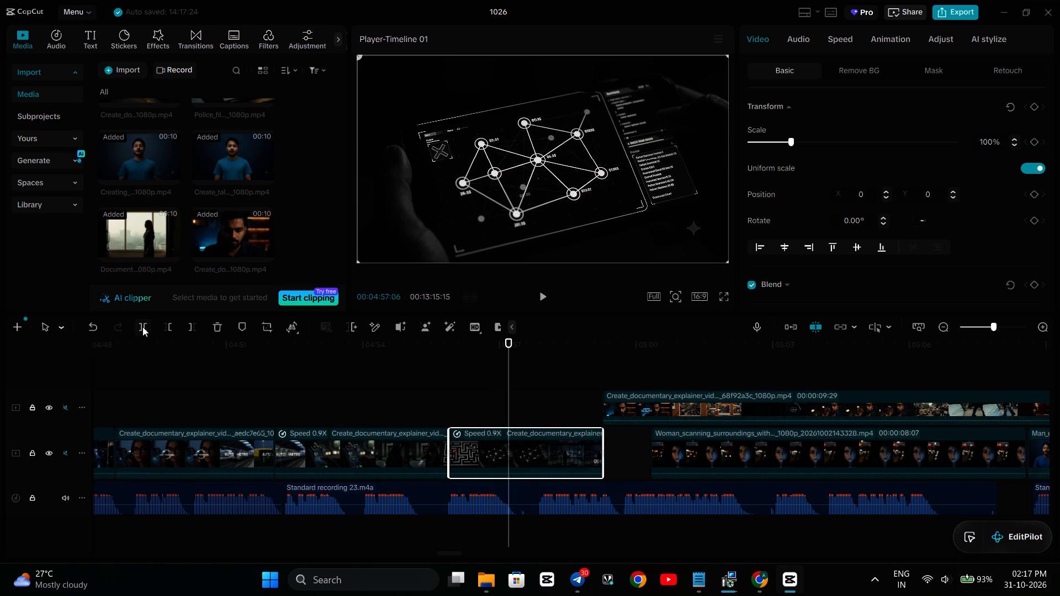
pyautogui.press('Right')
pyautogui.press('Right')
pyautogui.press('Right')
pyautogui.press('Right')
pyautogui.press('Right')
pyautogui.press('Right')
pyautogui.press('Right')
pyautogui.press('Right')
pyautogui.press('Right')
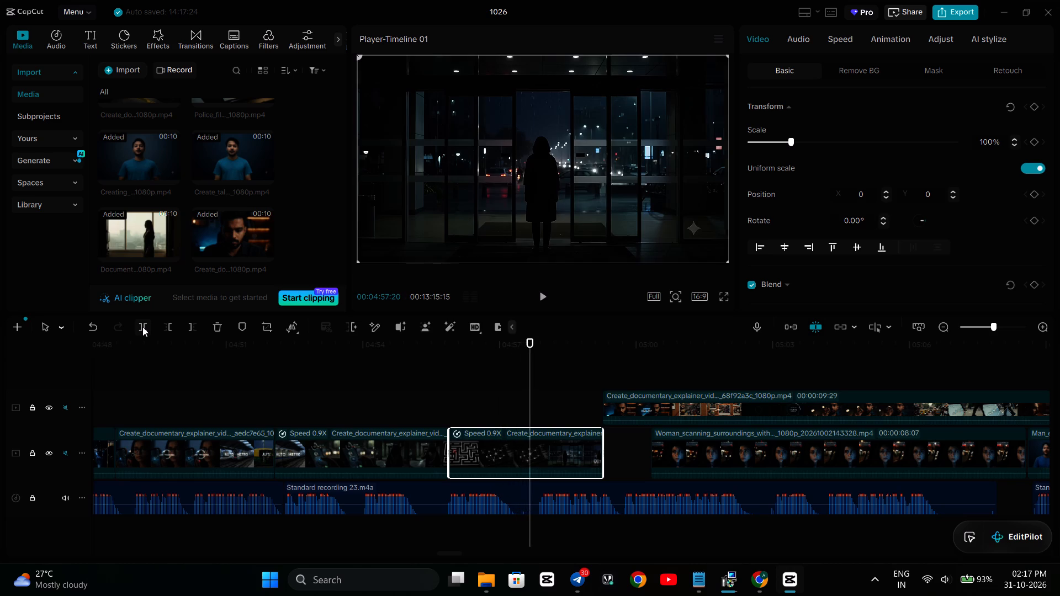
pyautogui.press('Left')
pyautogui.press('Left')
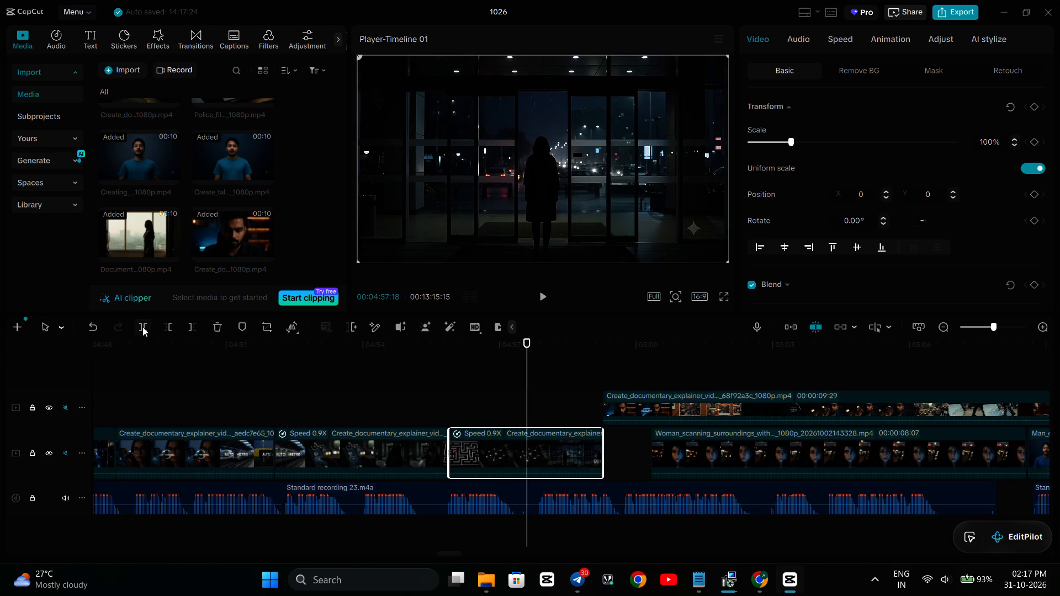
pyautogui.press('Left')
pyautogui.press('Right')
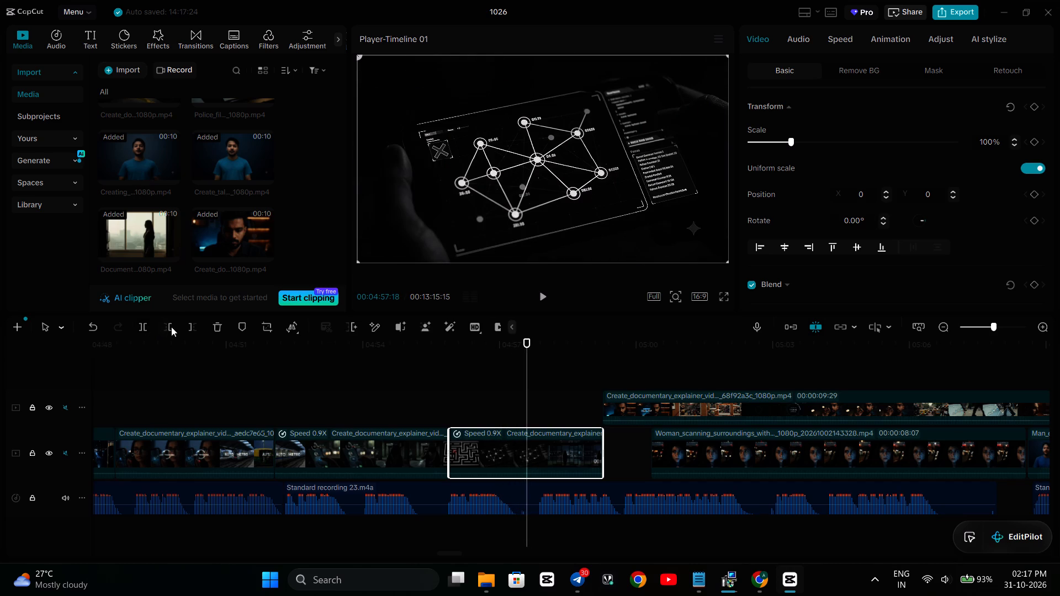
pyautogui.press('Right')
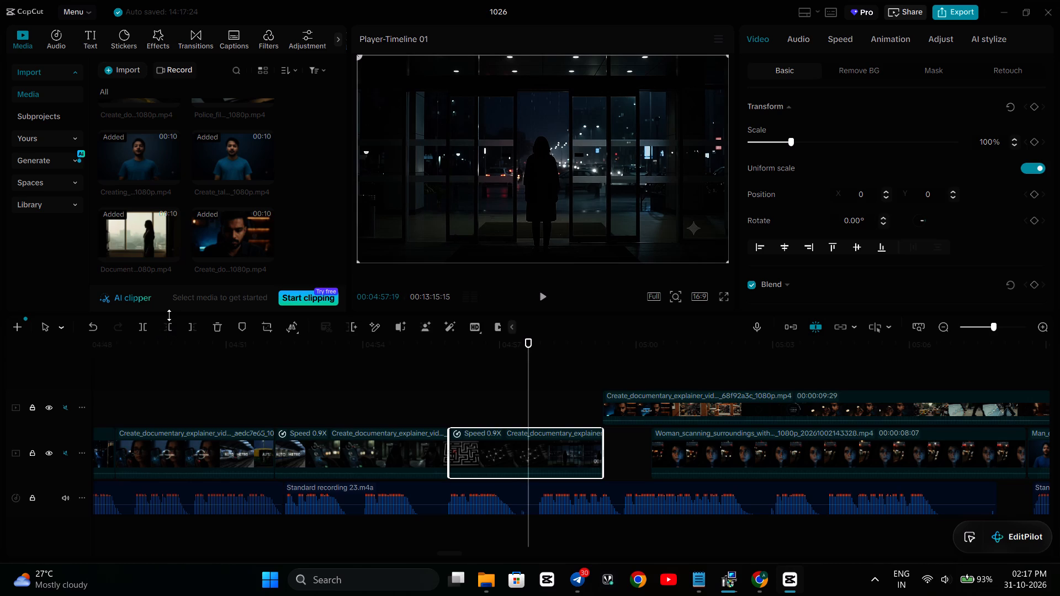
pyautogui.press('Right')
pyautogui.press('Right')
pyautogui.press('Left')
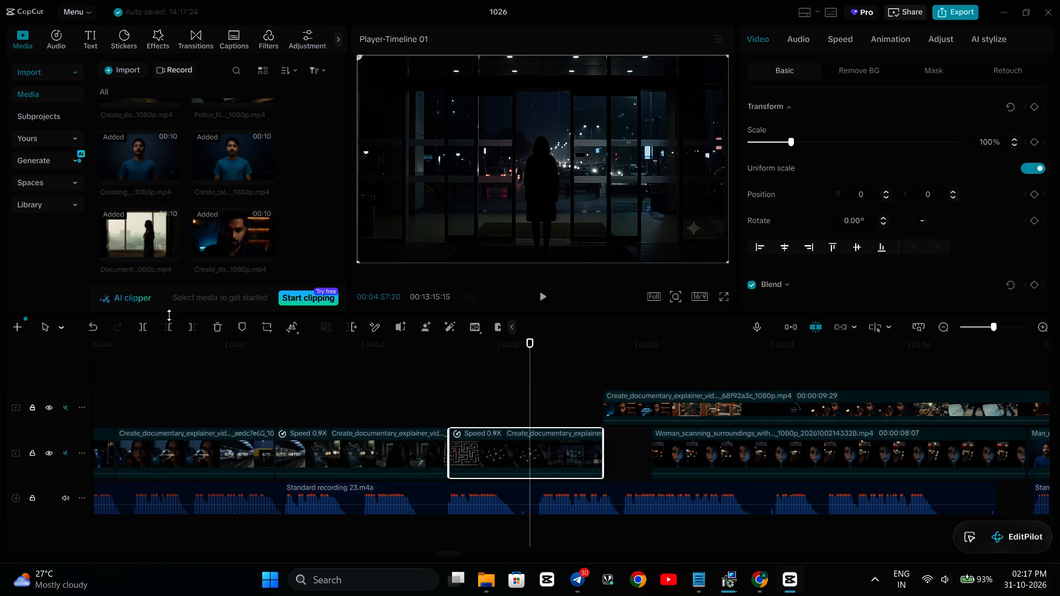
pyautogui.press('Left')
pyautogui.press('Left')
pyautogui.press('Left')
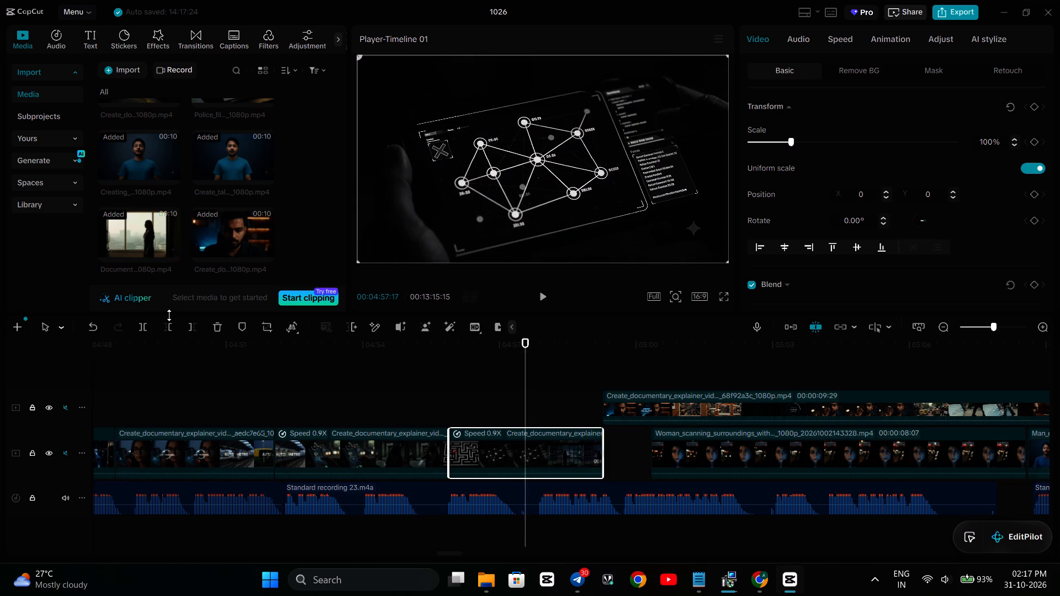
pyautogui.press('Right')
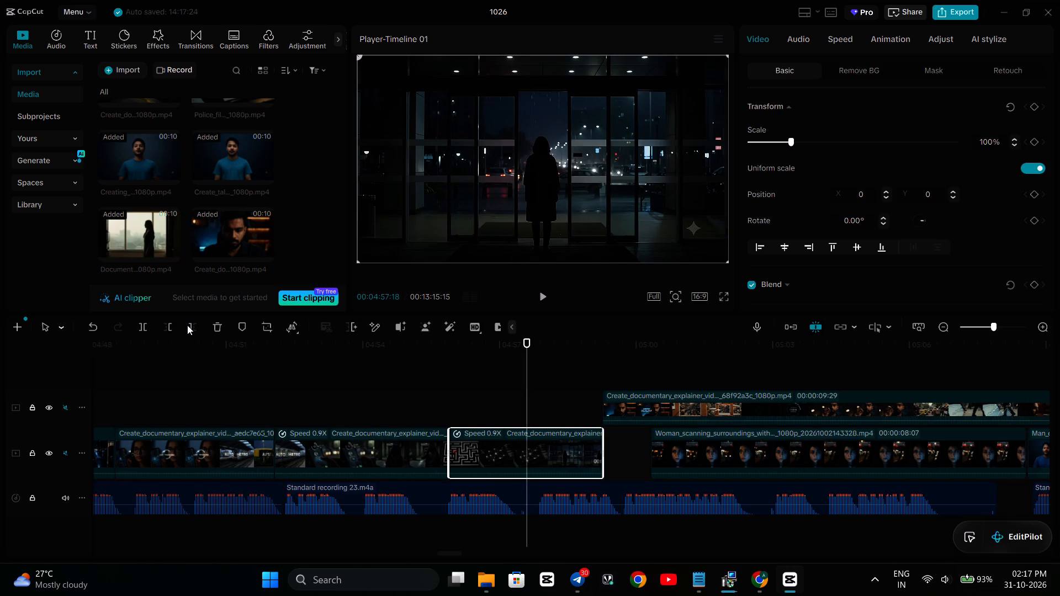
pyautogui.click(167, 327)
# Move the remaining 0.9x doorway piece back along the main track to follow the maze piece.
pyautogui.moveTo(551, 458); pyautogui.dragTo(513, 463)
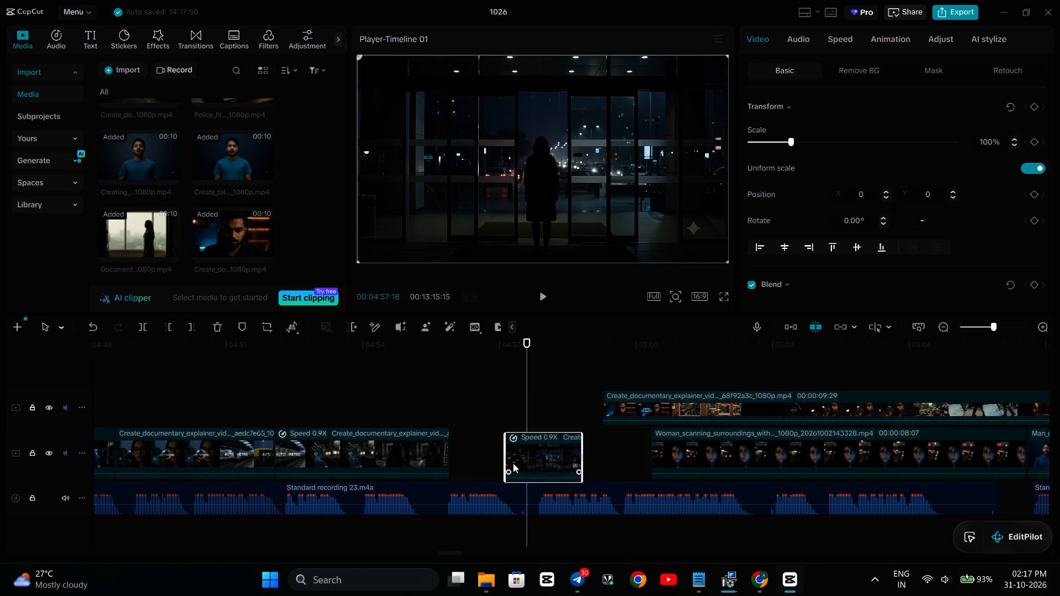
pyautogui.moveTo(513, 463); pyautogui.dragTo(475, 463)
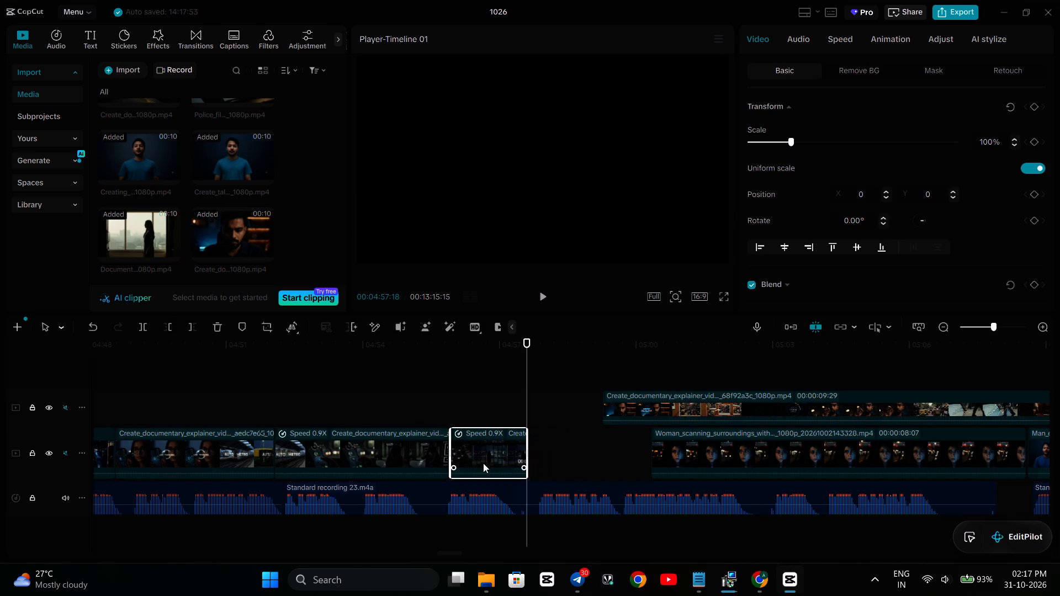
# Place the 68f92a3c explainer on the main track at 04:57:18, moving the Woman_scanning_surroundings clip to an upper track at about 05:11 to make room.
pyautogui.moveTo(681, 407); pyautogui.dragTo(653, 407)
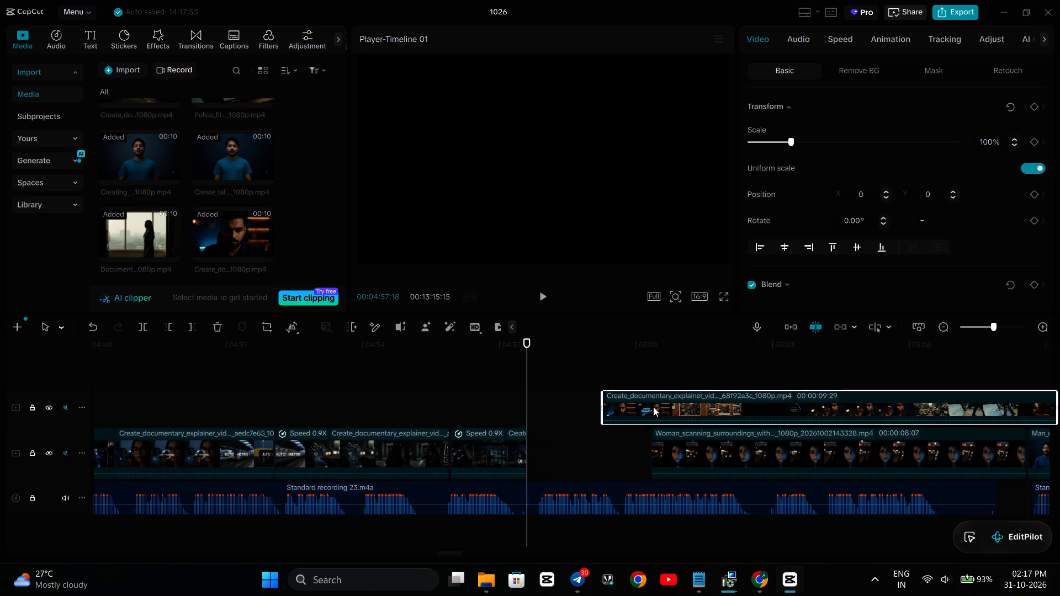
pyautogui.moveTo(653, 407); pyautogui.dragTo(609, 417)
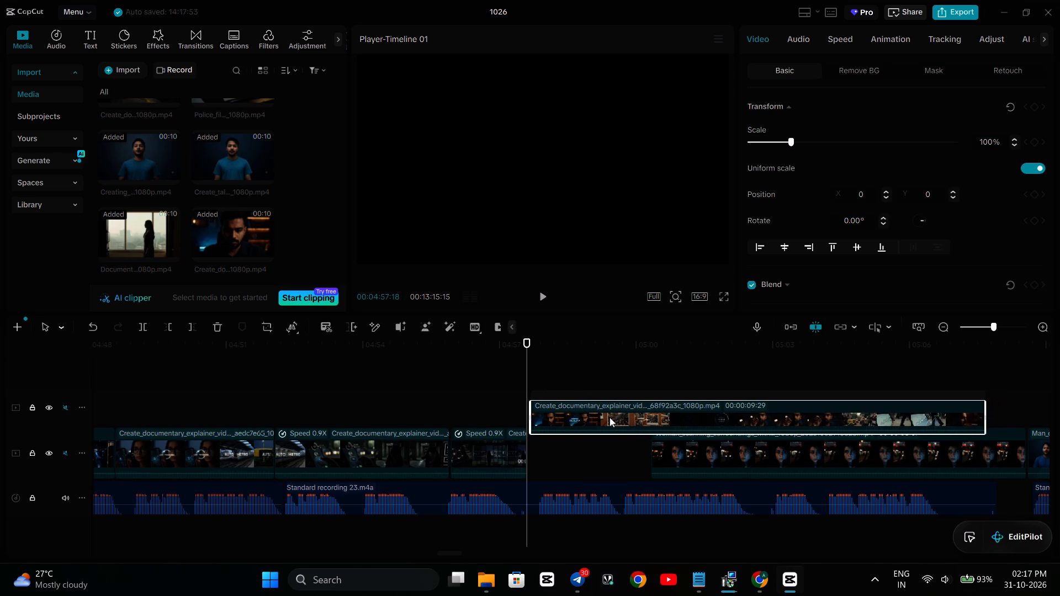
pyautogui.moveTo(609, 417); pyautogui.dragTo(611, 412)
pyautogui.click(672, 440)
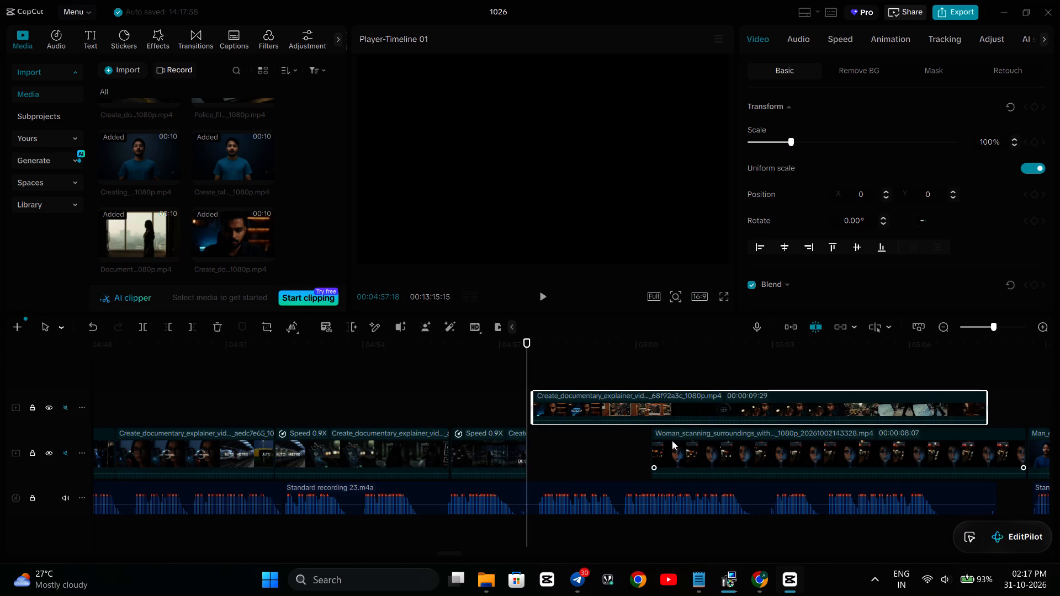
pyautogui.moveTo(672, 440); pyautogui.dragTo(900, 359)
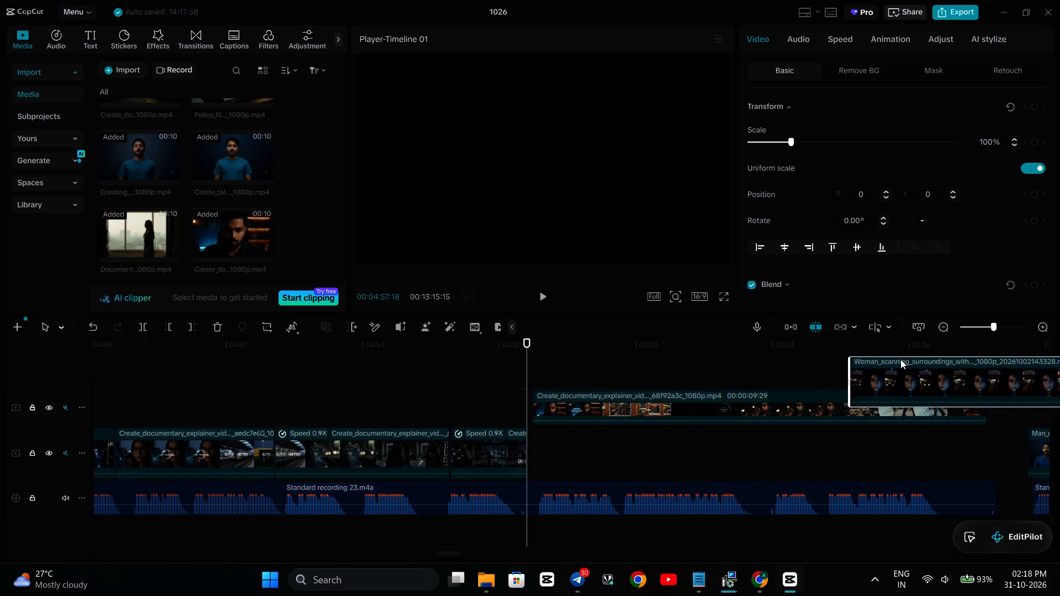
pyautogui.moveTo(900, 359); pyautogui.dragTo(883, 386)
pyautogui.moveTo(443, 441); pyautogui.dragTo(435, 492)
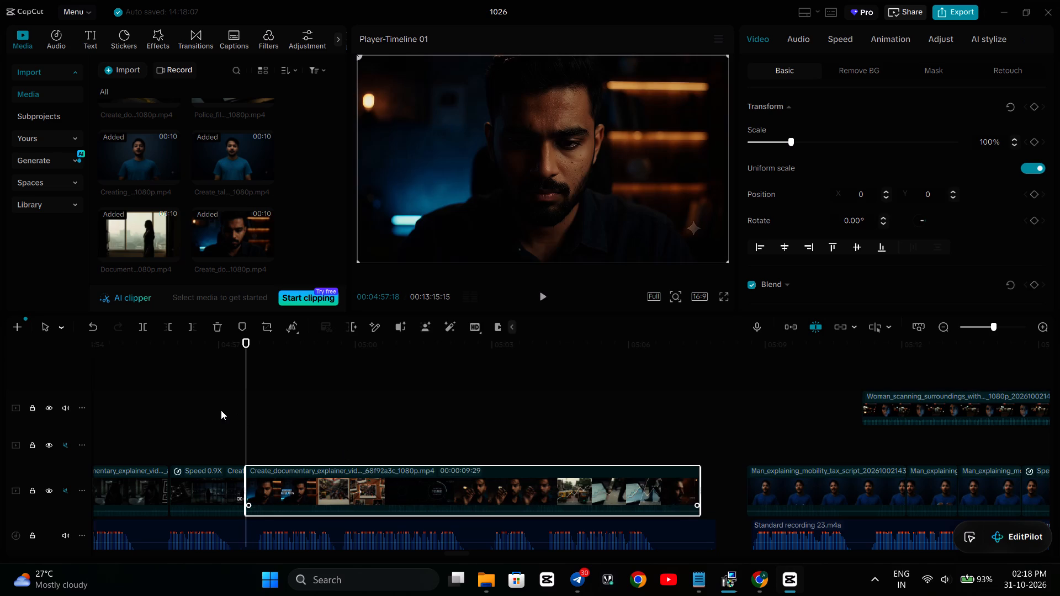
# Play the cut twice from the start of the 0.9x maze piece to check the doorway transition against the voiceover.
pyautogui.hscroll(2, 221, 410)
pyautogui.click(305, 427)
pyautogui.press('space')
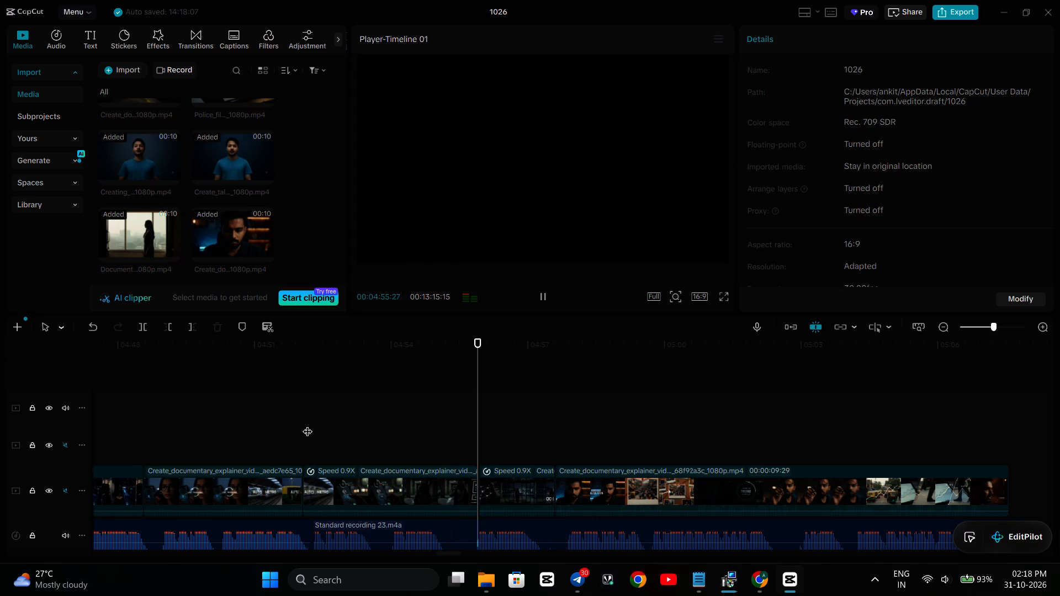
pyautogui.press('space')
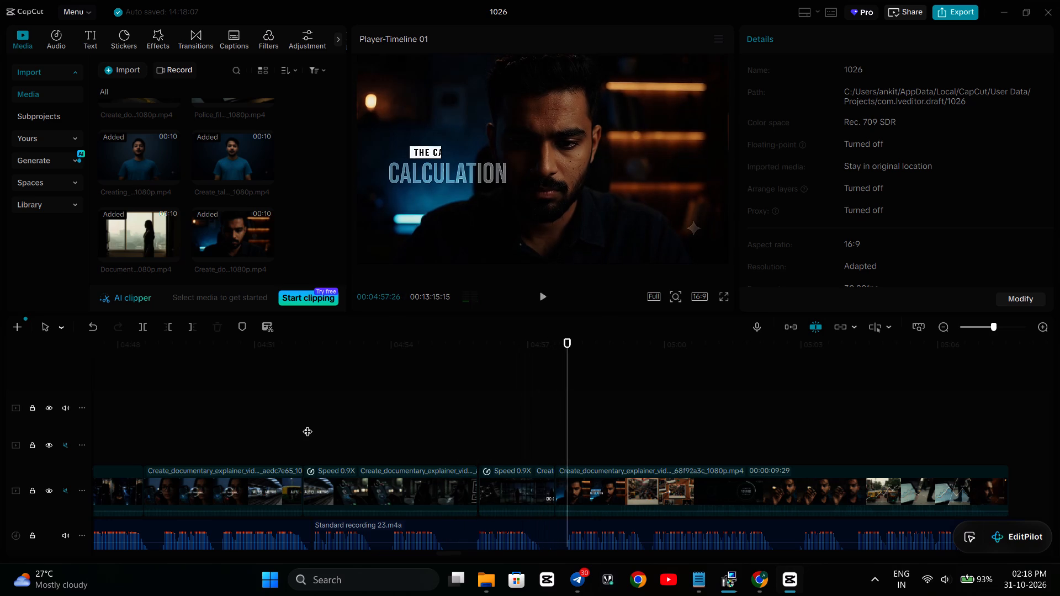
pyautogui.click(330, 430)
pyautogui.press('space')
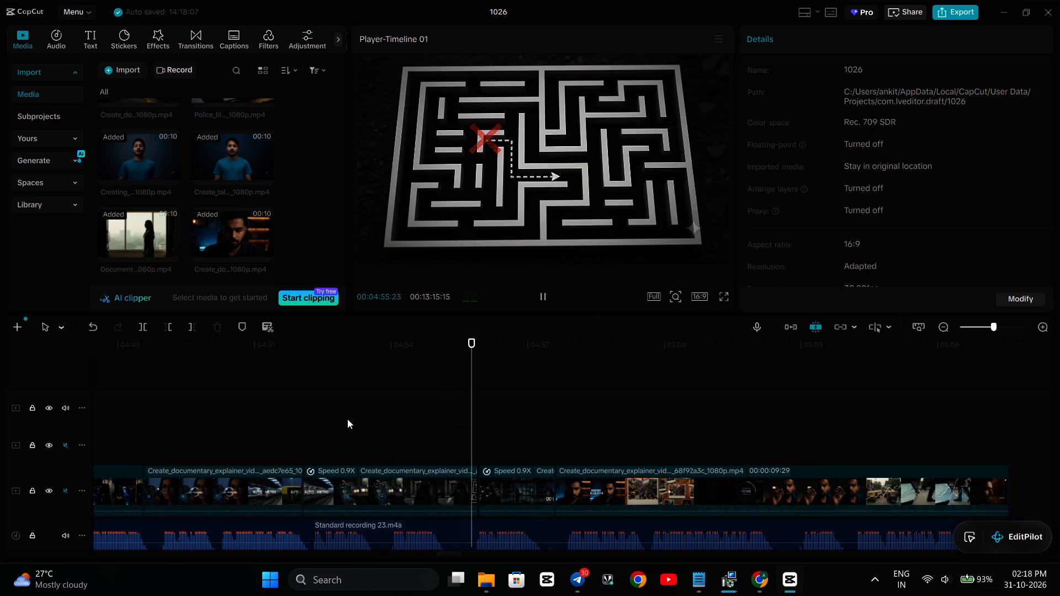
pyautogui.press('space')
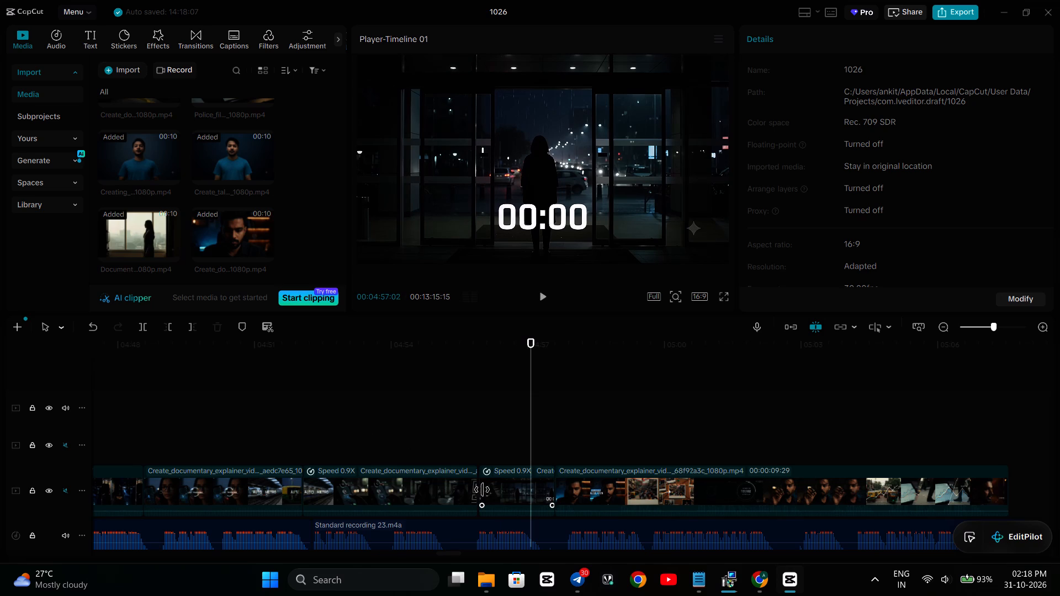
# Nudge the 0.9x doorway piece slightly earlier to close the small gap after the maze piece.
pyautogui.click(492, 490)
pyautogui.click(492, 490)
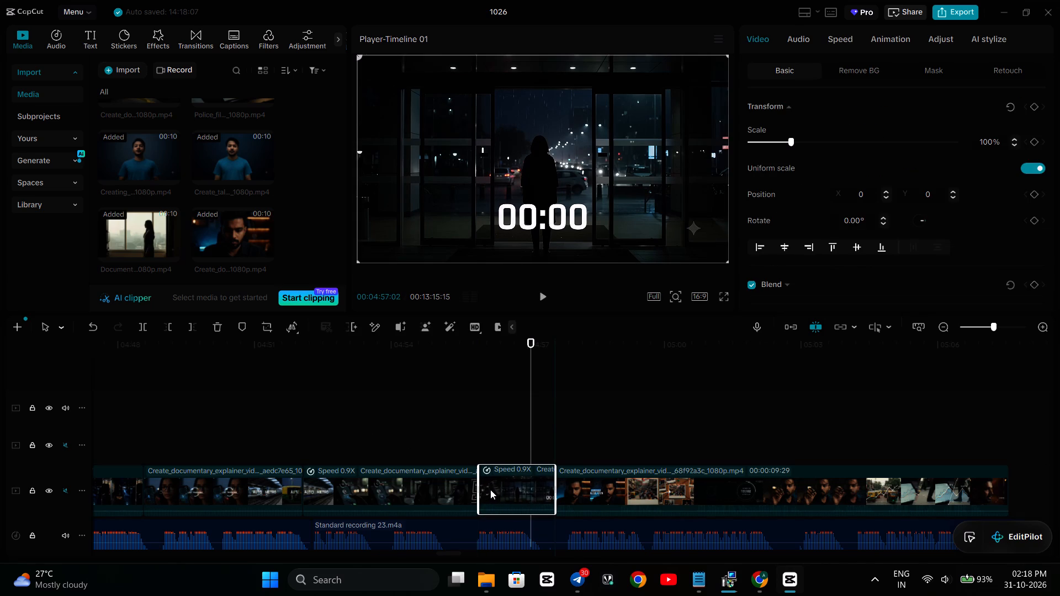
pyautogui.click(439, 450)
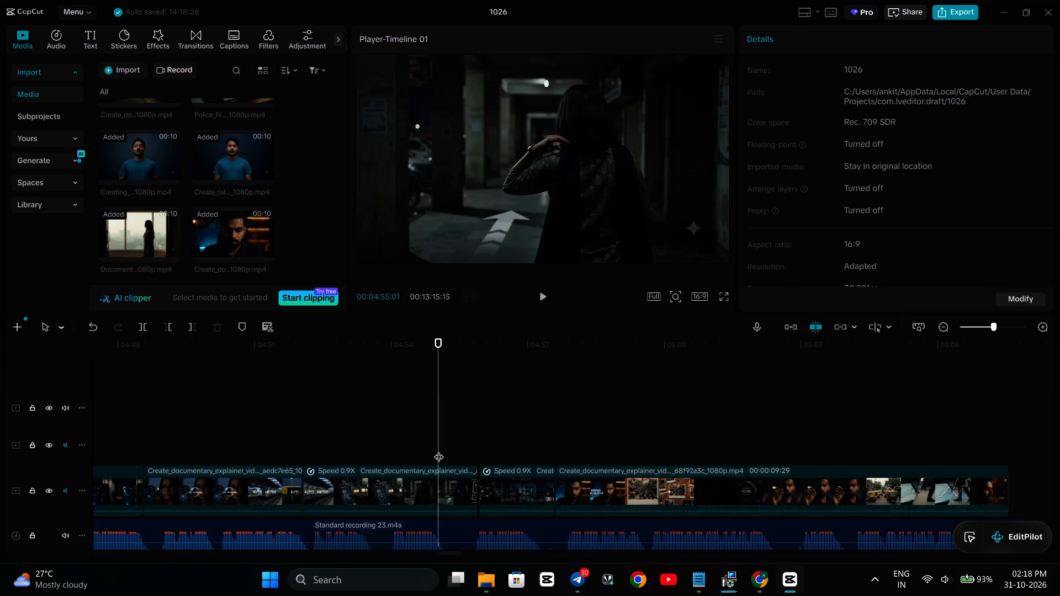
pyautogui.moveTo(518, 485); pyautogui.dragTo(507, 488)
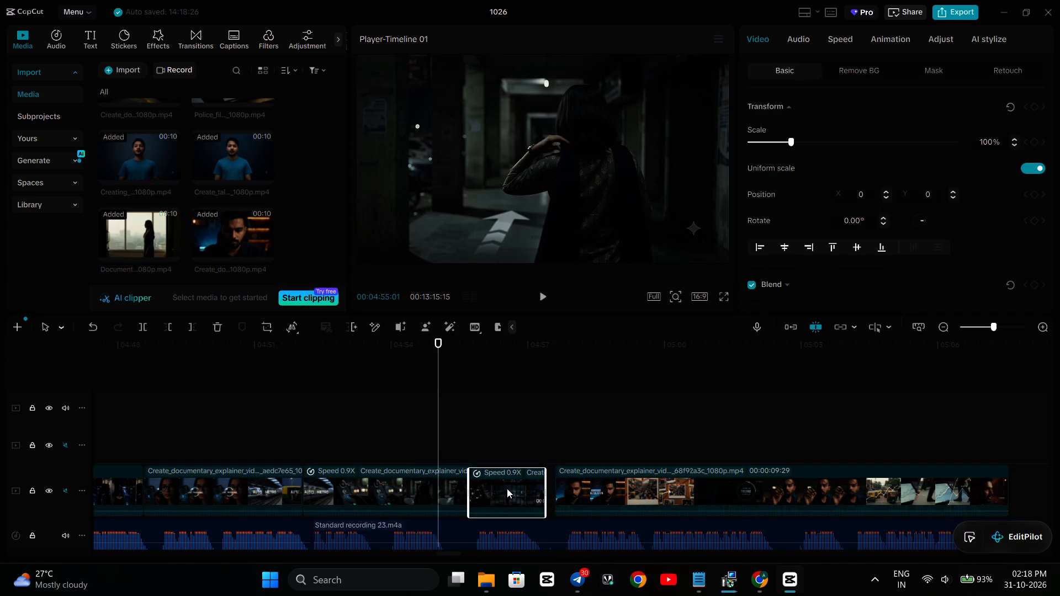
pyautogui.moveTo(507, 488); pyautogui.dragTo(515, 488)
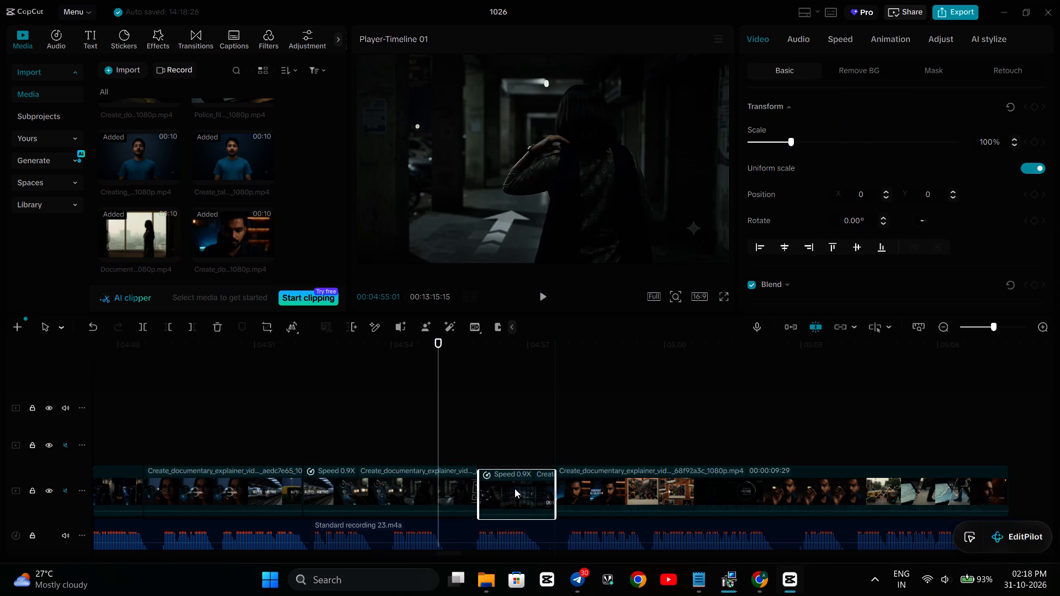
pyautogui.moveTo(515, 488); pyautogui.dragTo(513, 488)
# Play the doorway join from 04:55:01, and nudge the 68f92a3c explainer slightly earlier to meet the doorway piece.
pyautogui.press('space')
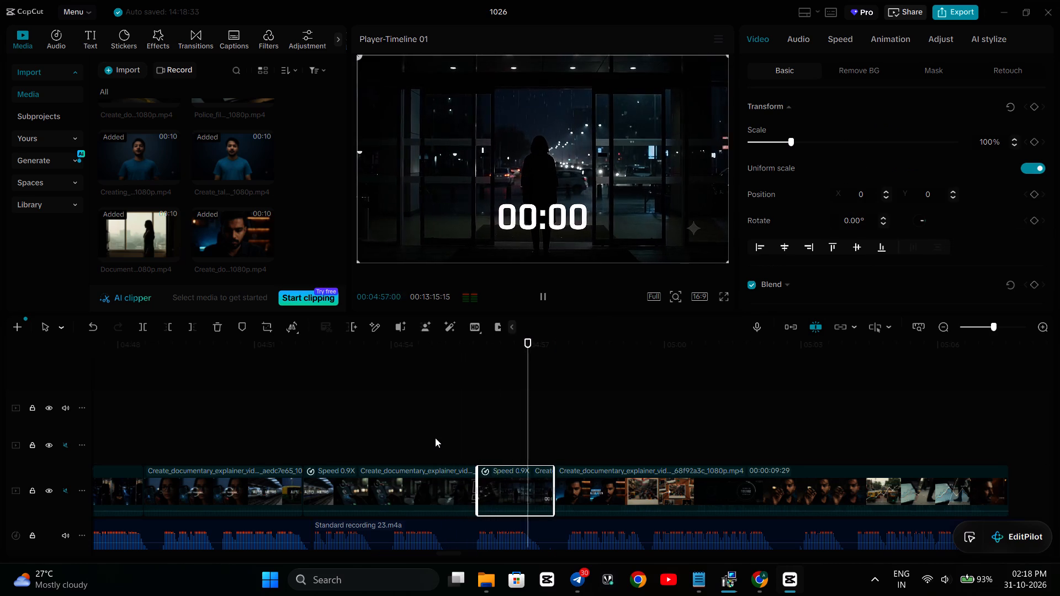
pyautogui.press('space')
pyautogui.click(623, 483)
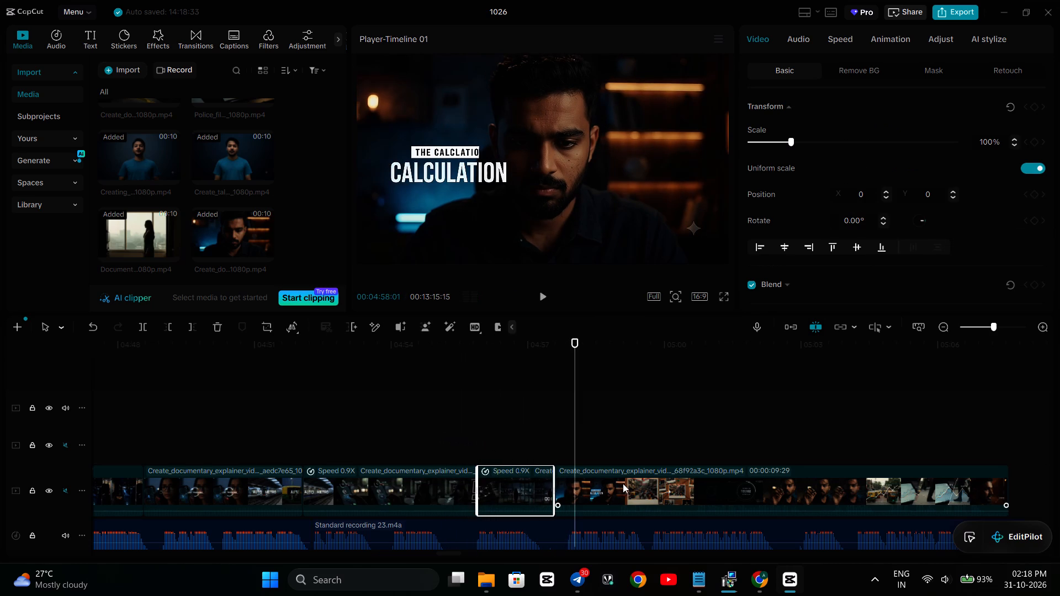
pyautogui.click(618, 484)
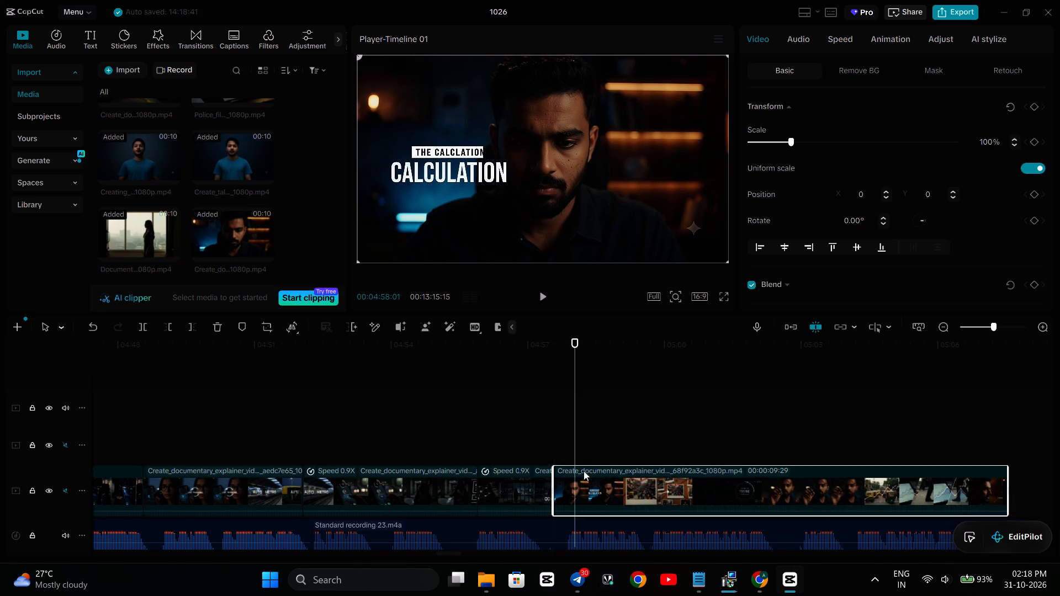
# Replay the join after the doorway piece, and shift the 68f92a3c explainer slightly later on the main track to match the voiceover.
pyautogui.click(509, 440)
pyautogui.press('space')
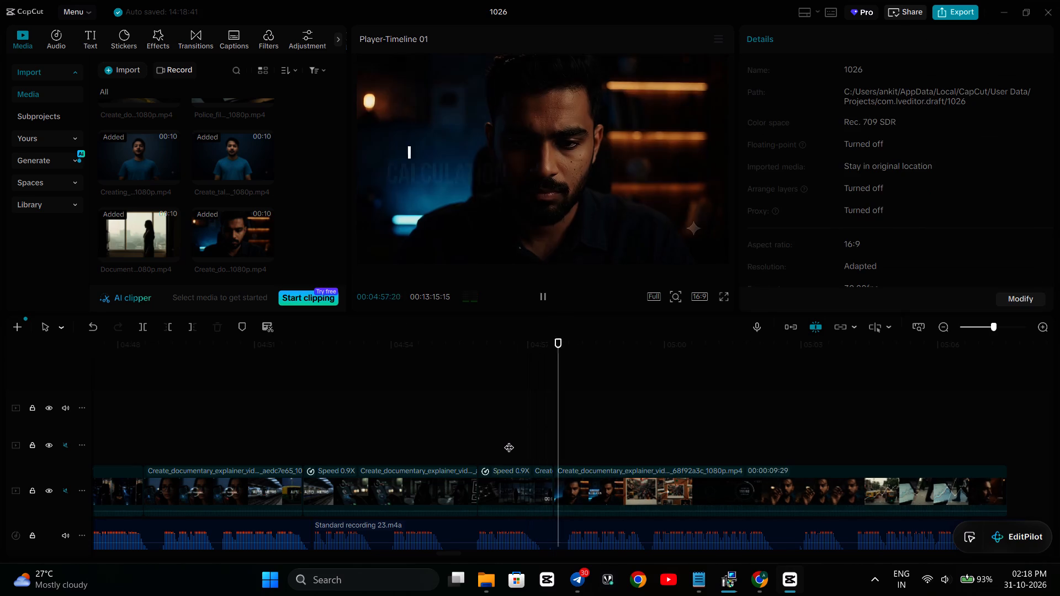
pyautogui.press('space')
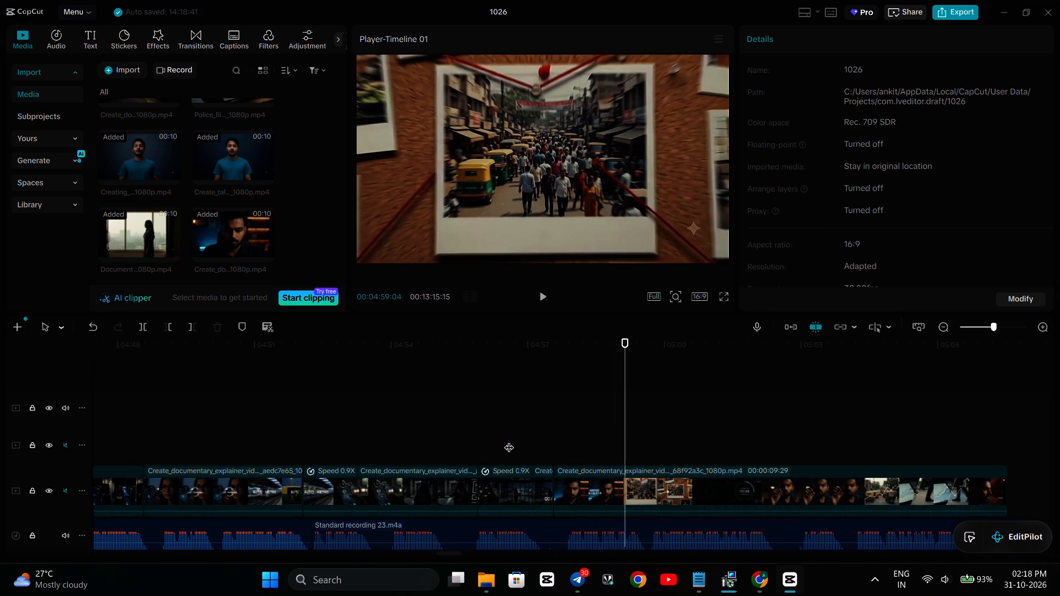
pyautogui.click(544, 419)
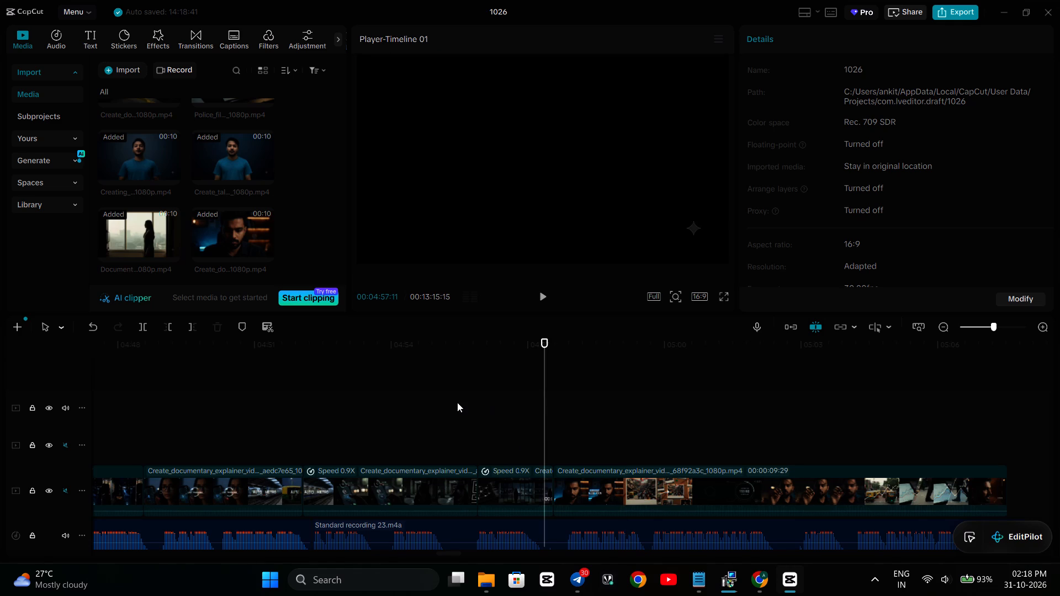
pyautogui.click(457, 402)
pyautogui.press('space')
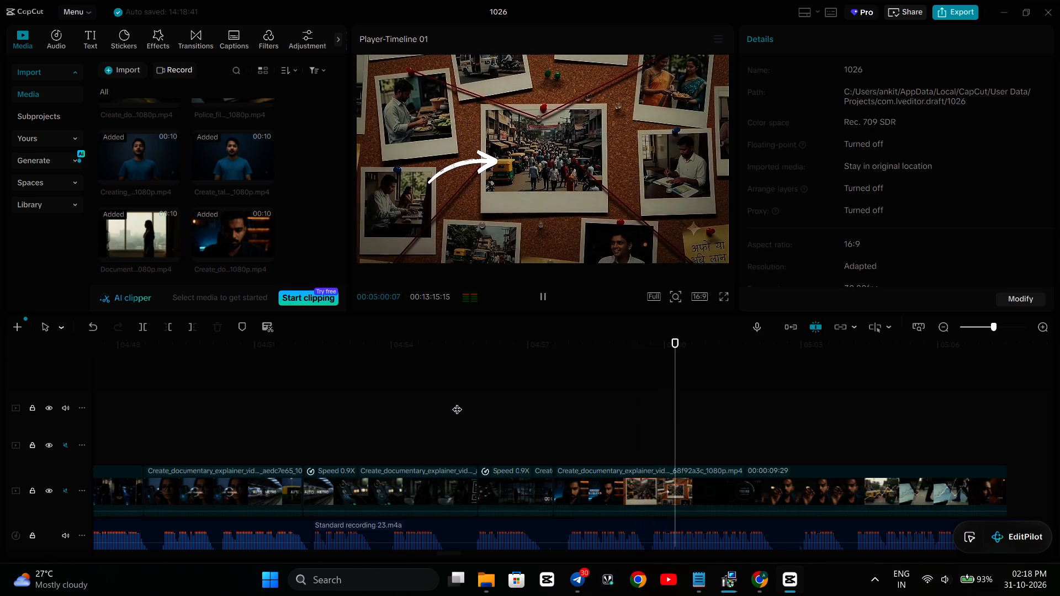
pyautogui.click(651, 501)
pyautogui.moveTo(651, 496); pyautogui.dragTo(663, 496)
pyautogui.click(657, 493)
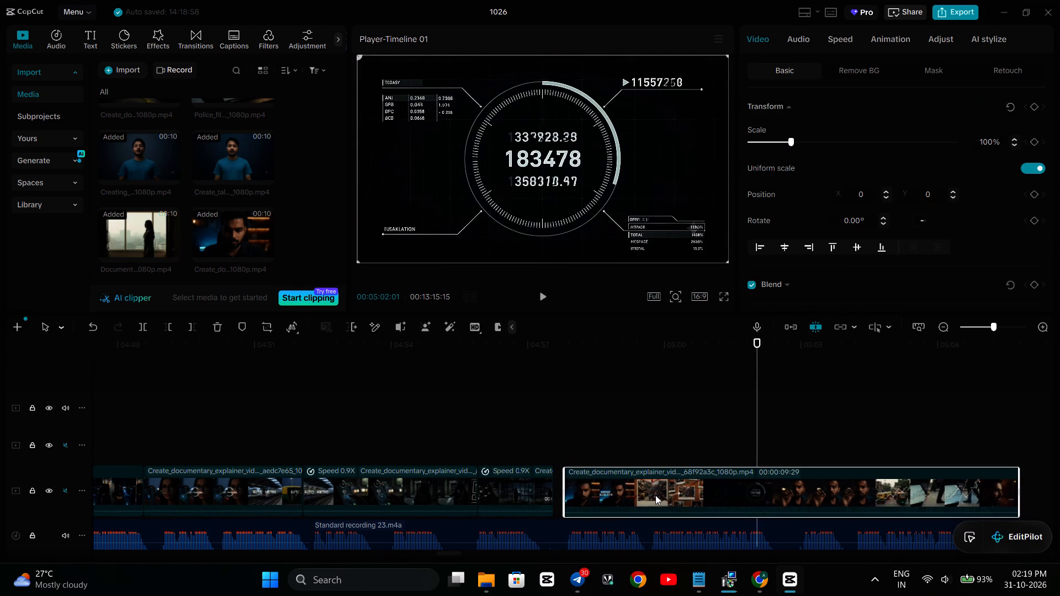
# Play the cut from 04:56:16 through the 68f92a3c explainer and into the man-explaining clip to check it against the voiceover.
pyautogui.click(506, 424)
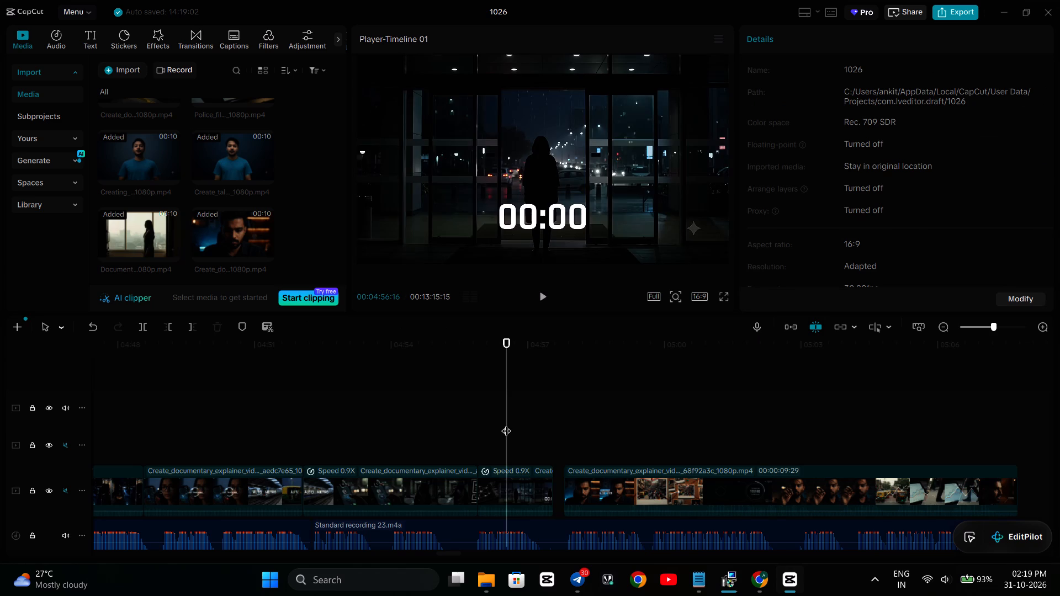
pyautogui.press('space')
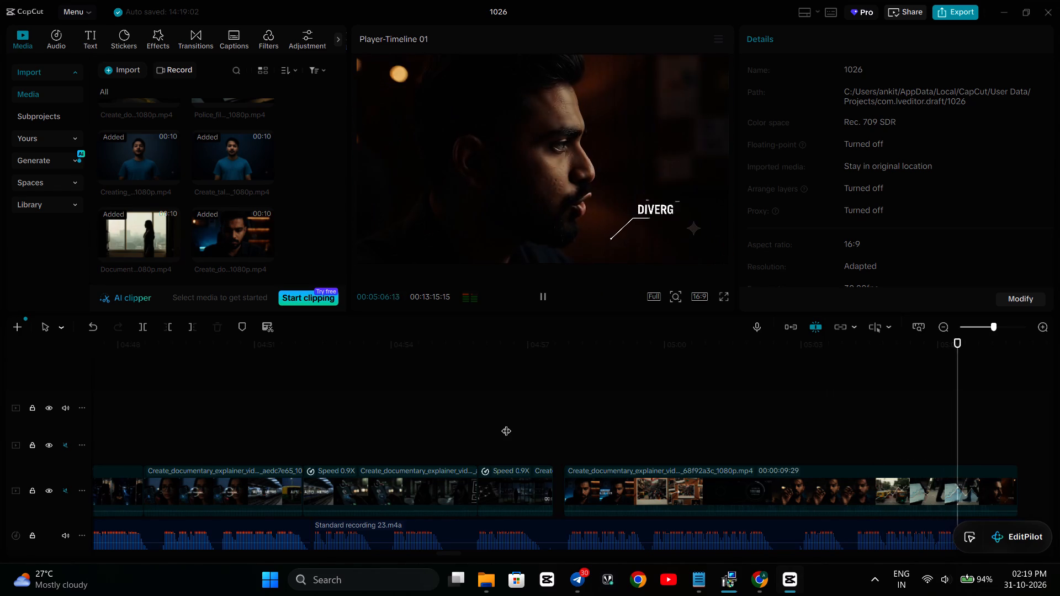
pyautogui.press('space')
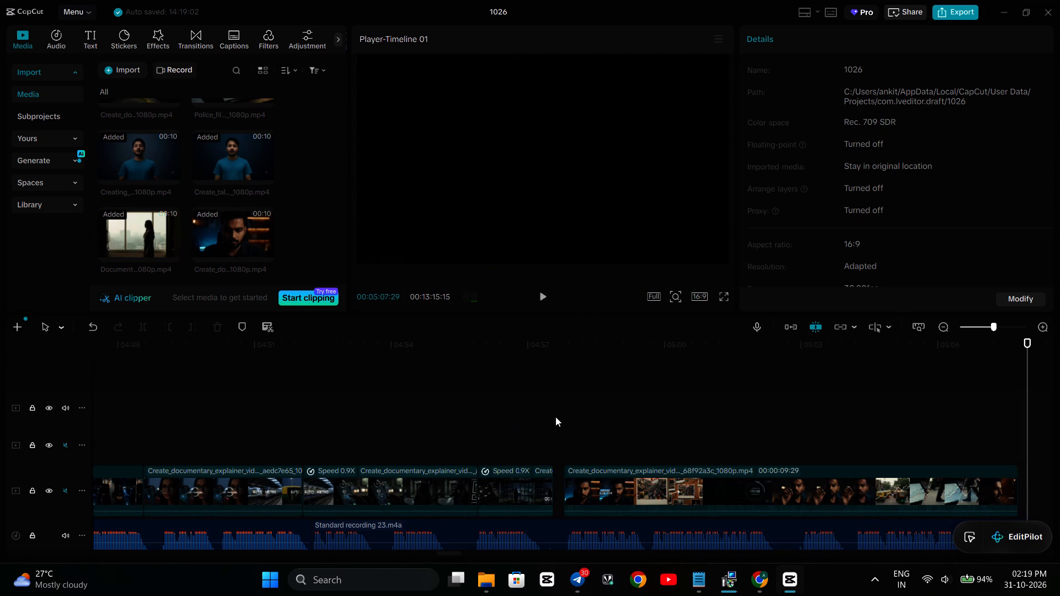
pyautogui.hscroll(-2, 593, 419)
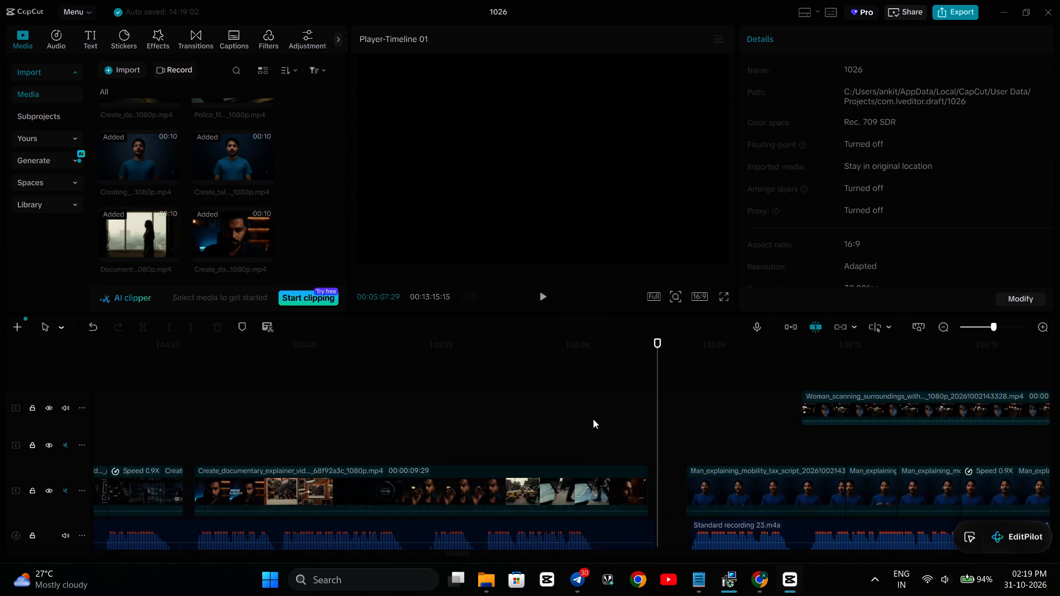
pyautogui.press('space')
pyautogui.press('space')
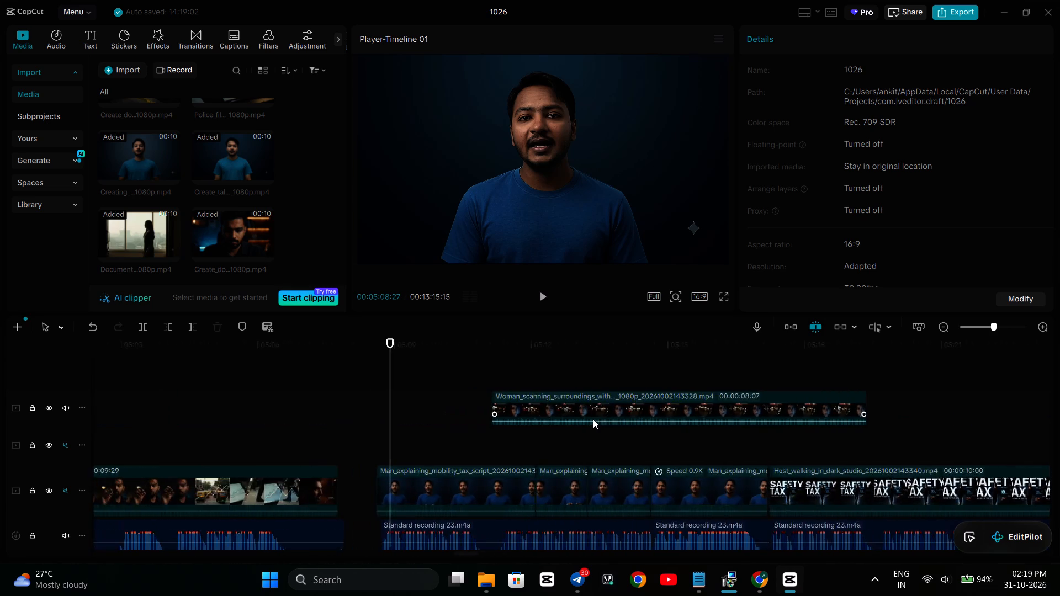
pyautogui.click(497, 396)
pyautogui.press('space')
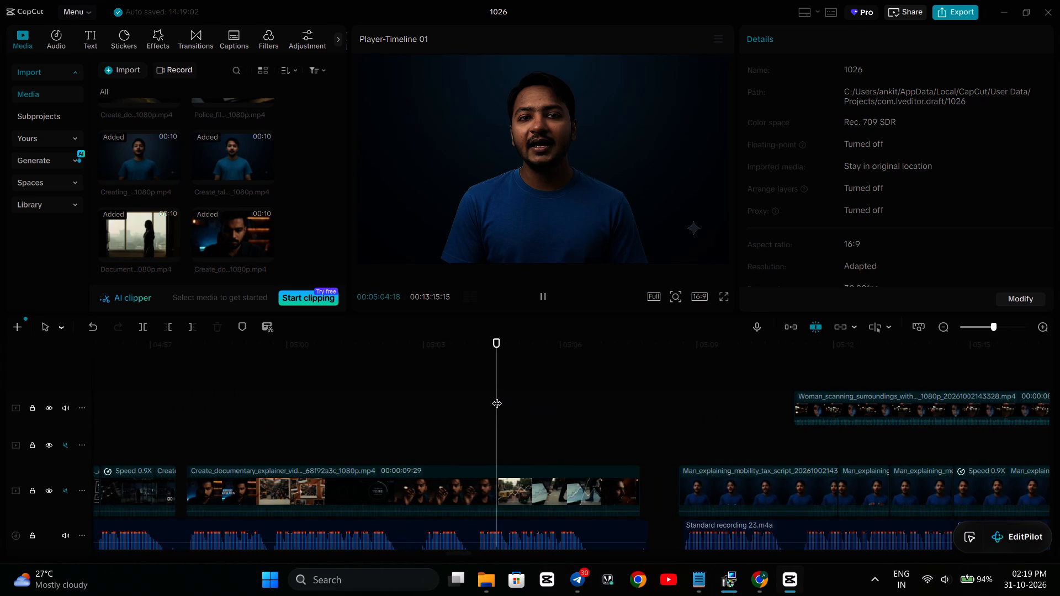
pyautogui.press('space')
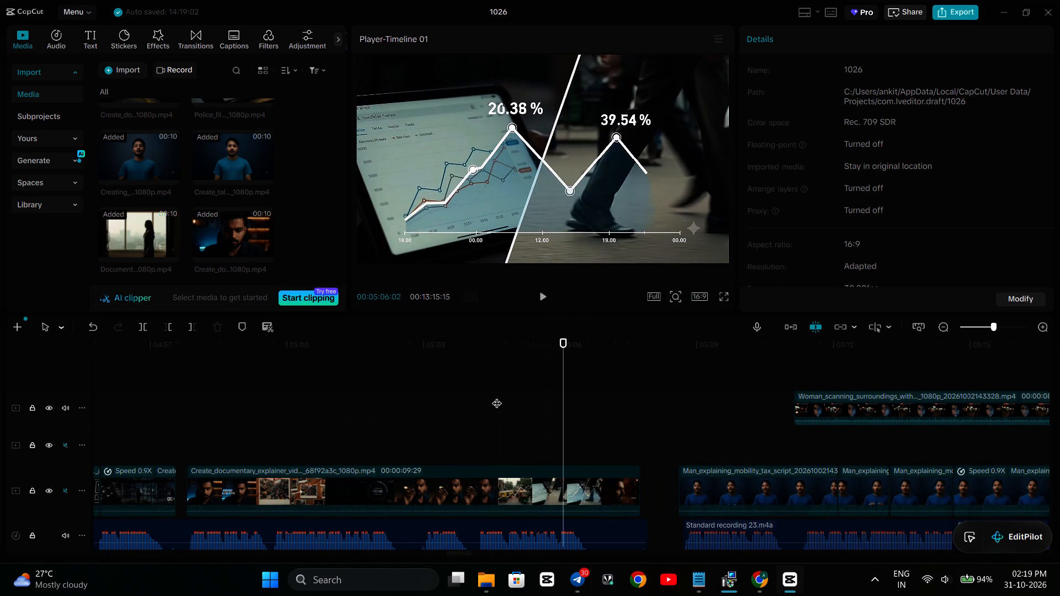
pyautogui.press('space')
pyautogui.press('space')
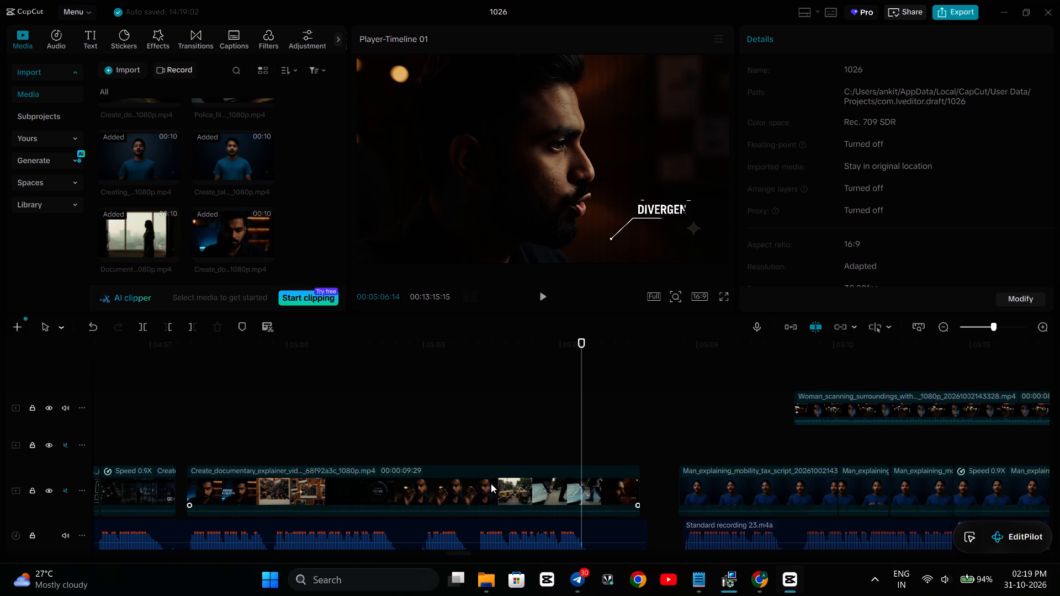
# Split the 68f92a3c explainer at 05:02:05, where the number-dial shot gives way to the man writing.
pyautogui.click(371, 433)
pyautogui.click(403, 479)
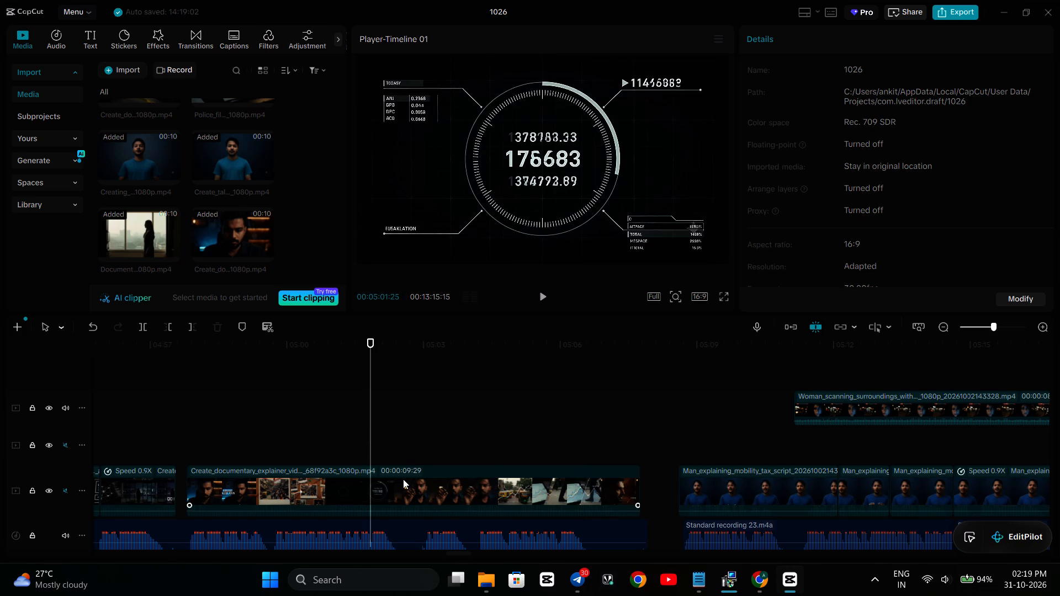
pyautogui.press('Right')
pyautogui.press('Right')
pyautogui.press('Right')
pyautogui.press('Right')
pyautogui.press('Right')
pyautogui.press('Right')
pyautogui.press('Right')
pyautogui.press('Right')
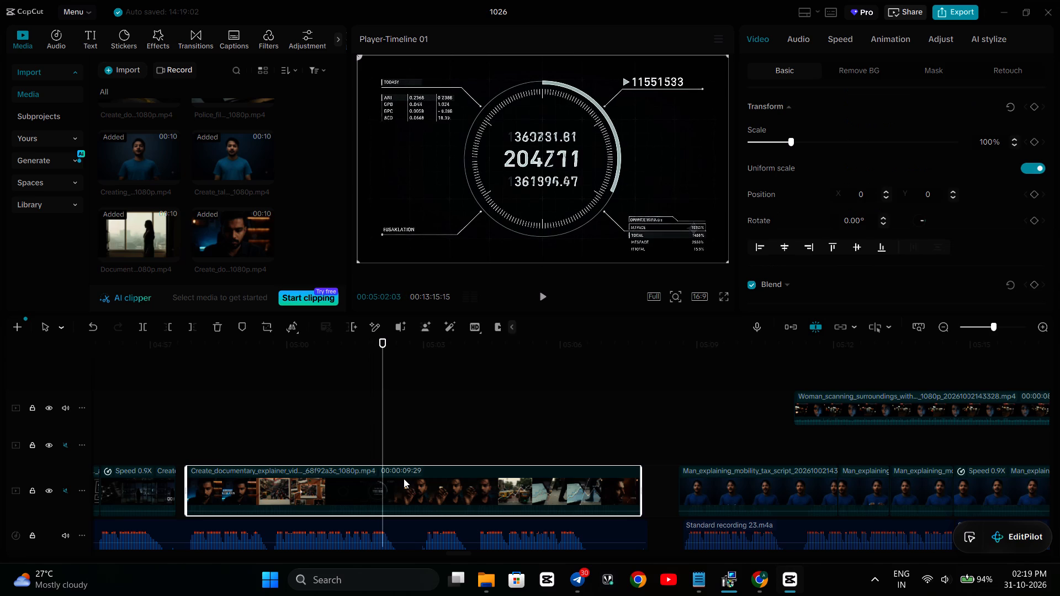
pyautogui.press('Right')
pyautogui.press('Right')
pyautogui.press('Right')
pyautogui.press('Right')
pyautogui.press('Right')
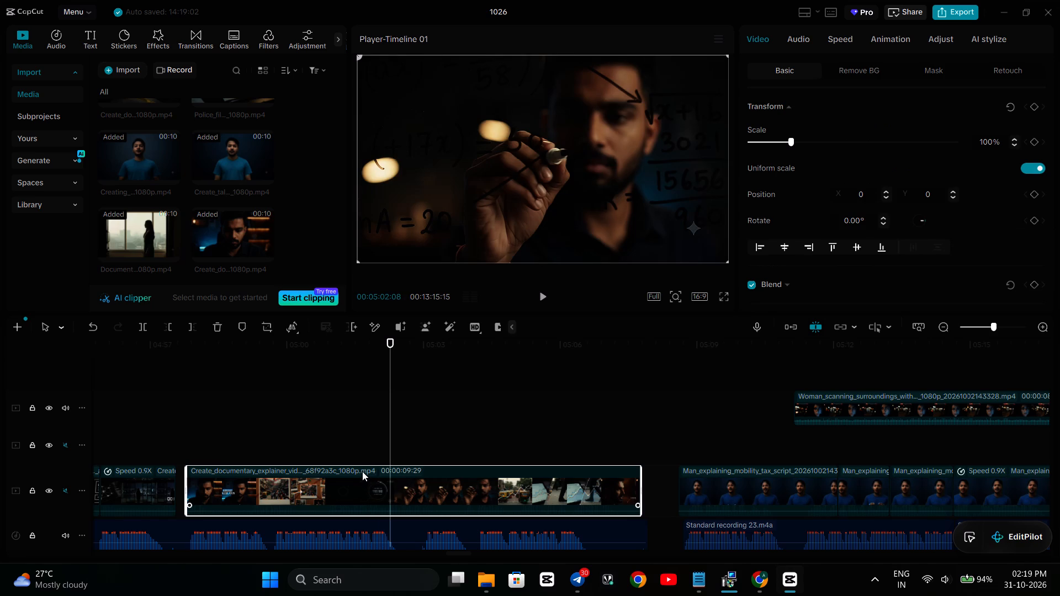
pyautogui.press('space')
pyautogui.press('space')
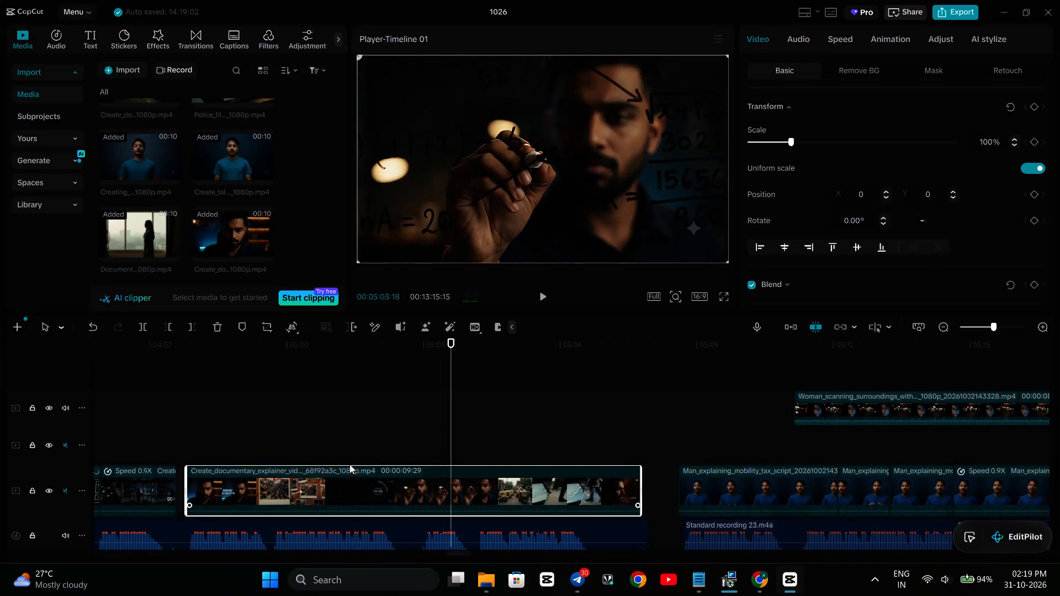
pyautogui.click(385, 429)
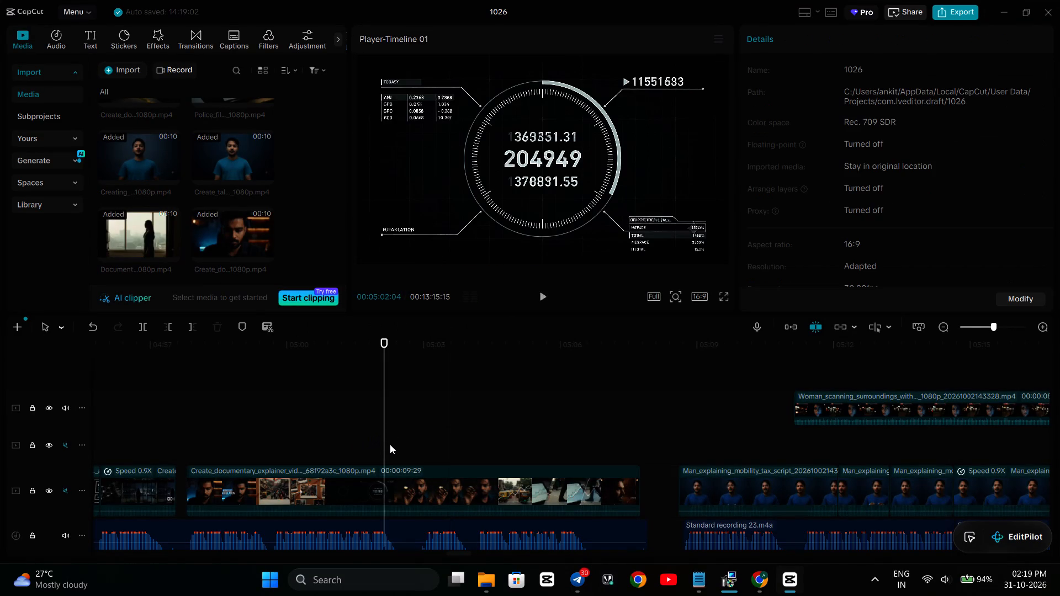
pyautogui.press('Right')
pyautogui.press('Right')
pyautogui.press('Right')
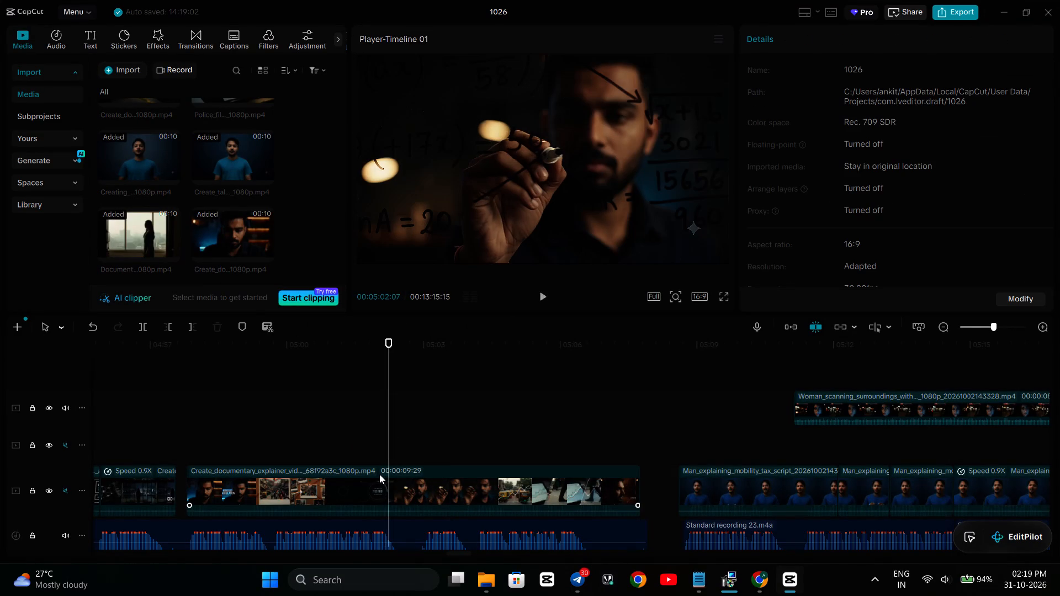
pyautogui.press('Left')
pyautogui.press('Left')
pyautogui.click(369, 486)
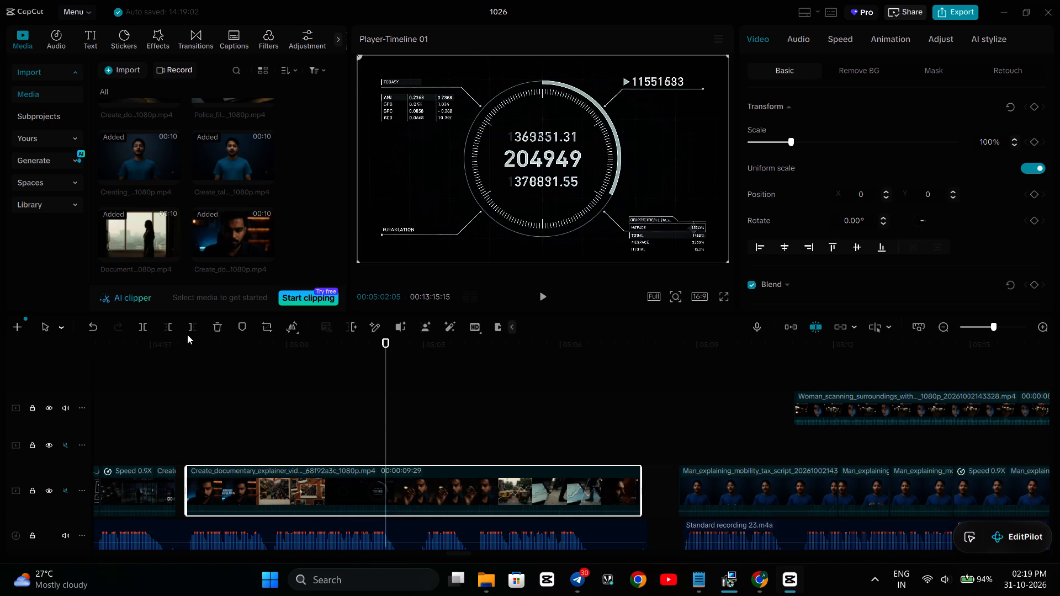
pyautogui.click(140, 324)
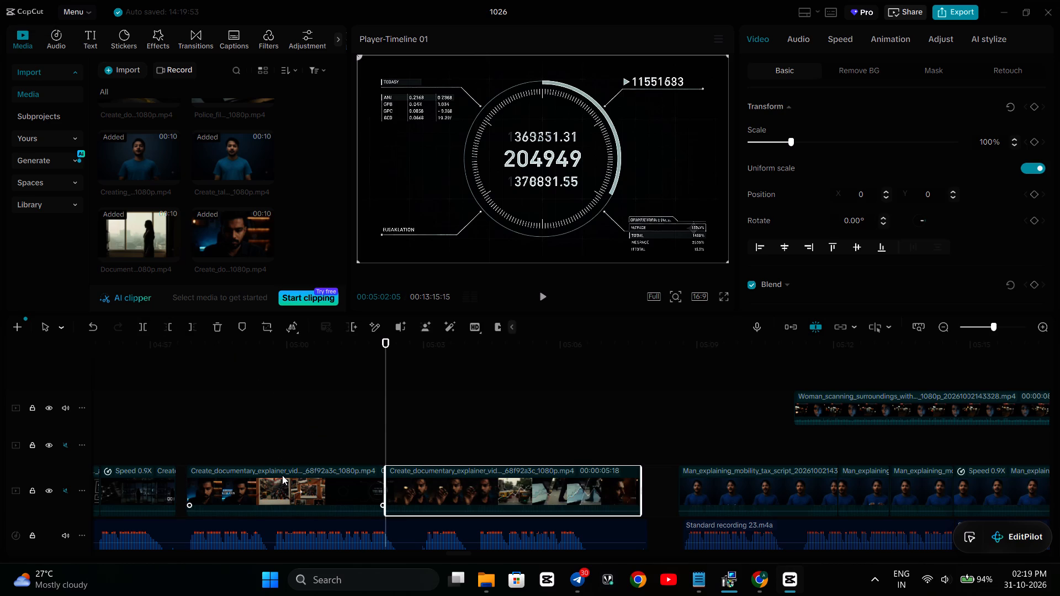
# Set the speed of the first 68f92a3c piece, ending with the number dial, to 1.10x.
pyautogui.click(283, 476)
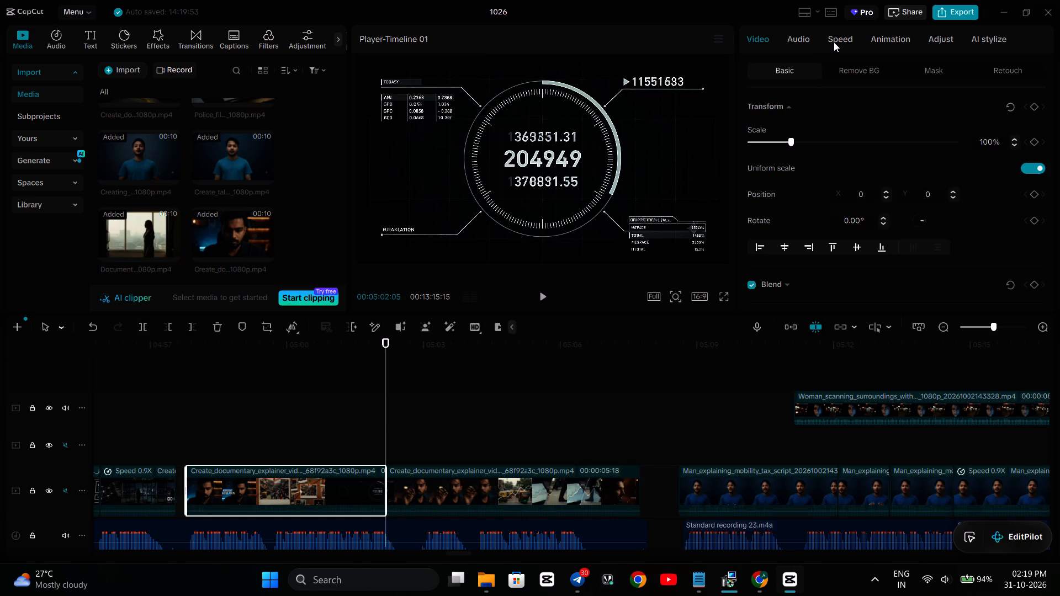
pyautogui.click(835, 41)
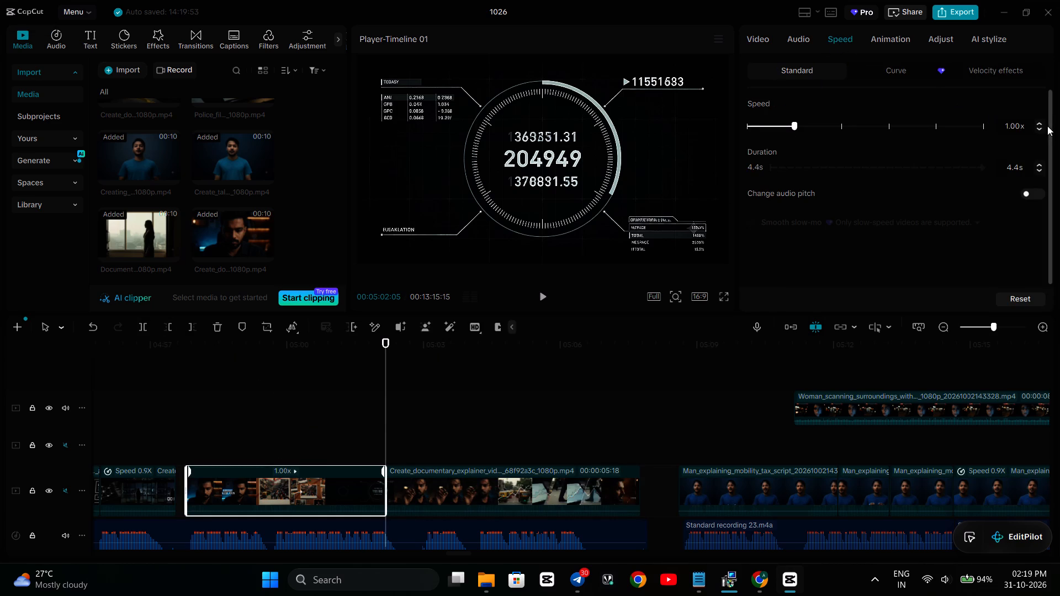
pyautogui.click(1041, 121)
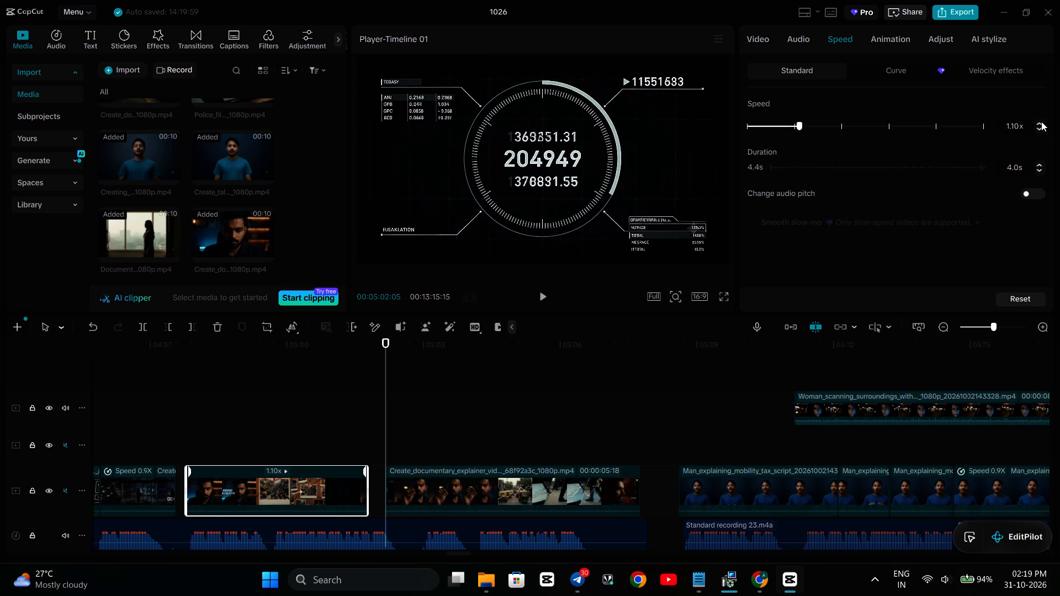
# Move the second 68f92a3c piece earlier so it directly follows the 1.1x piece.
pyautogui.moveTo(587, 485); pyautogui.dragTo(567, 485)
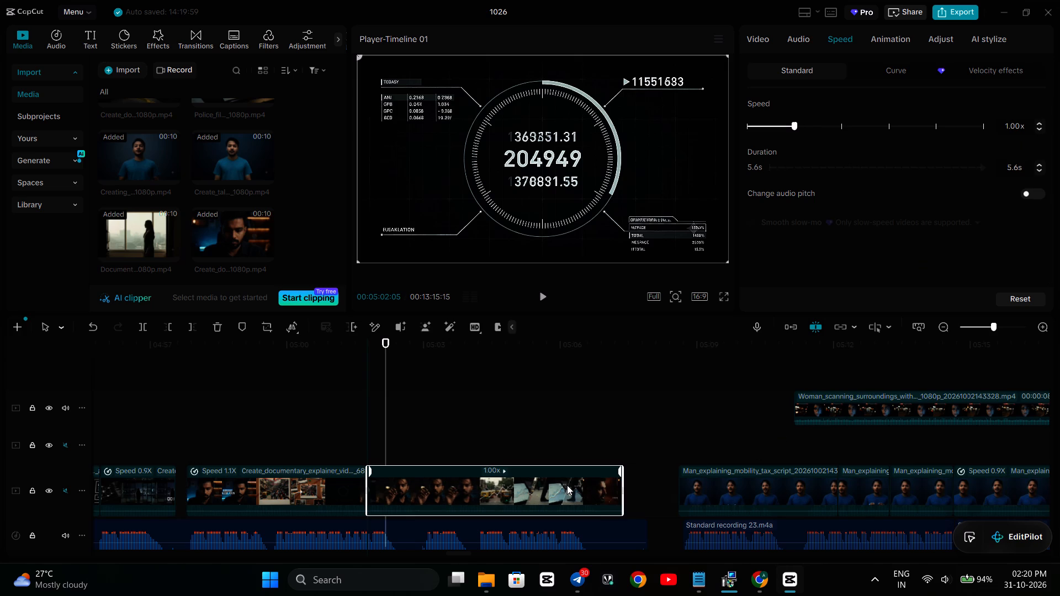
pyautogui.moveTo(567, 485); pyautogui.dragTo(571, 487)
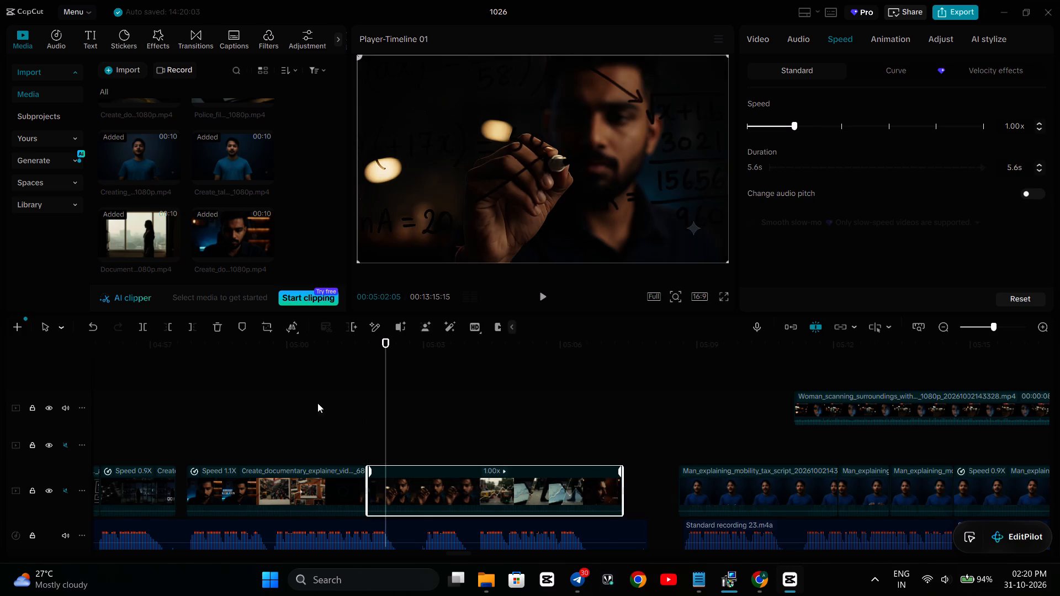
# Play the cut from the corkboard shot in the 1.1x piece, and replay the closing DIVERGENCE shot against the voiceover.
pyautogui.click(284, 412)
pyautogui.press('space')
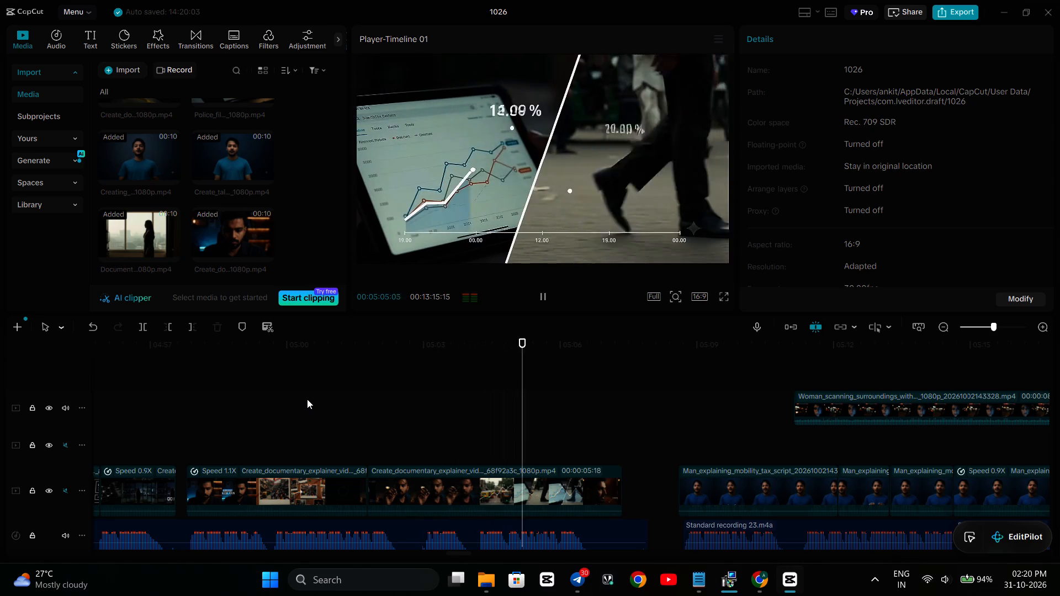
pyautogui.press('space')
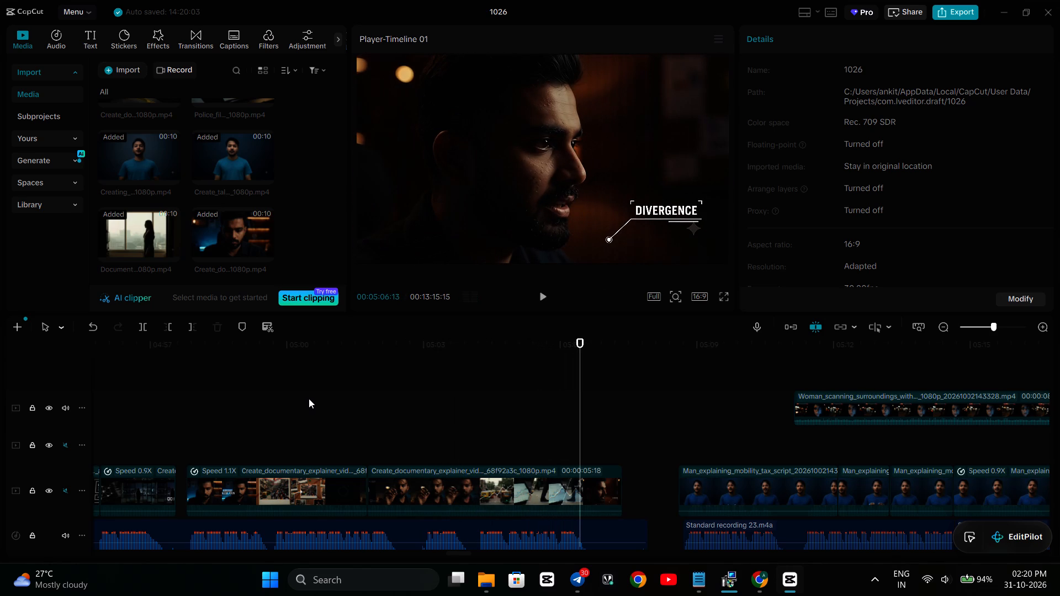
pyautogui.press('space')
pyautogui.press('space')
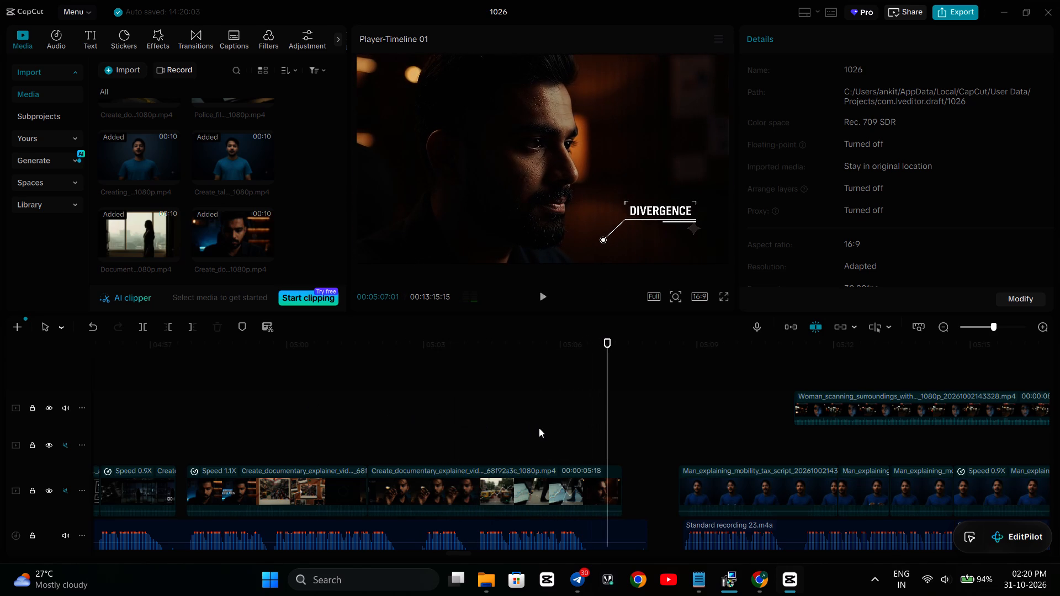
pyautogui.press('space')
pyautogui.press('space')
pyautogui.click(556, 409)
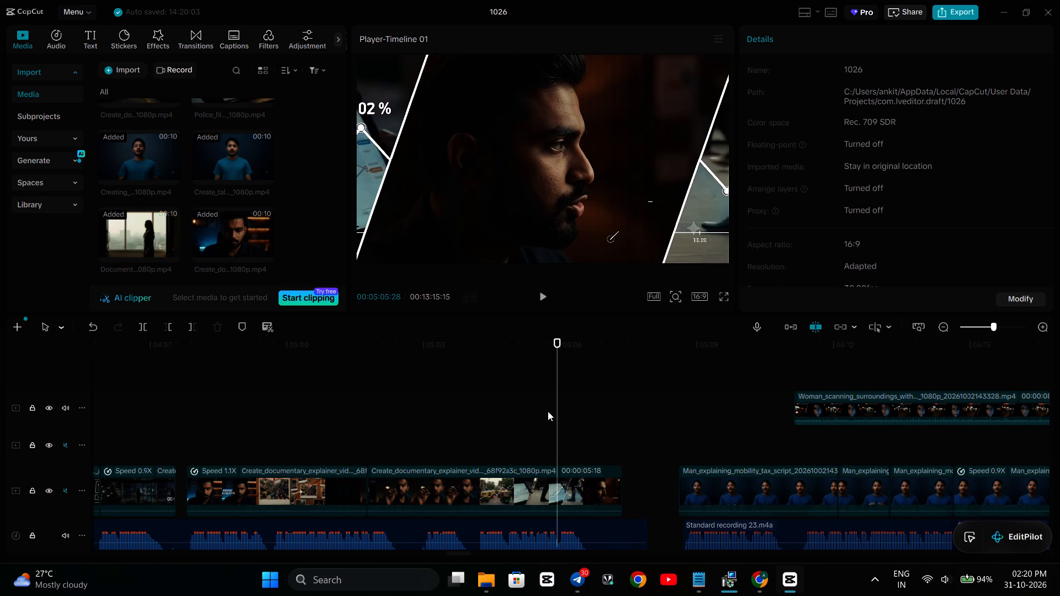
pyautogui.press('space')
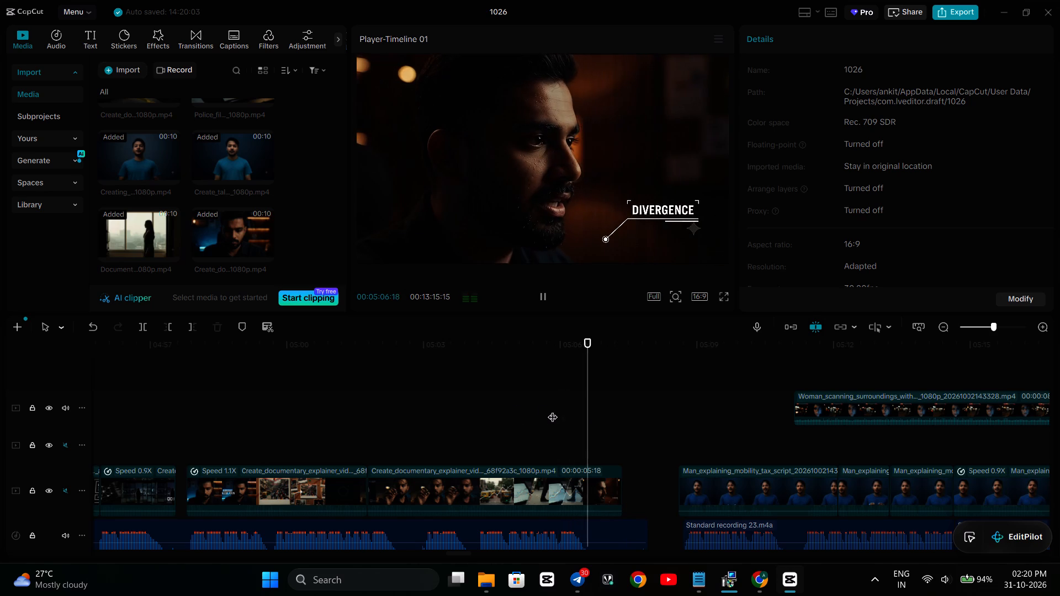
pyautogui.press('space')
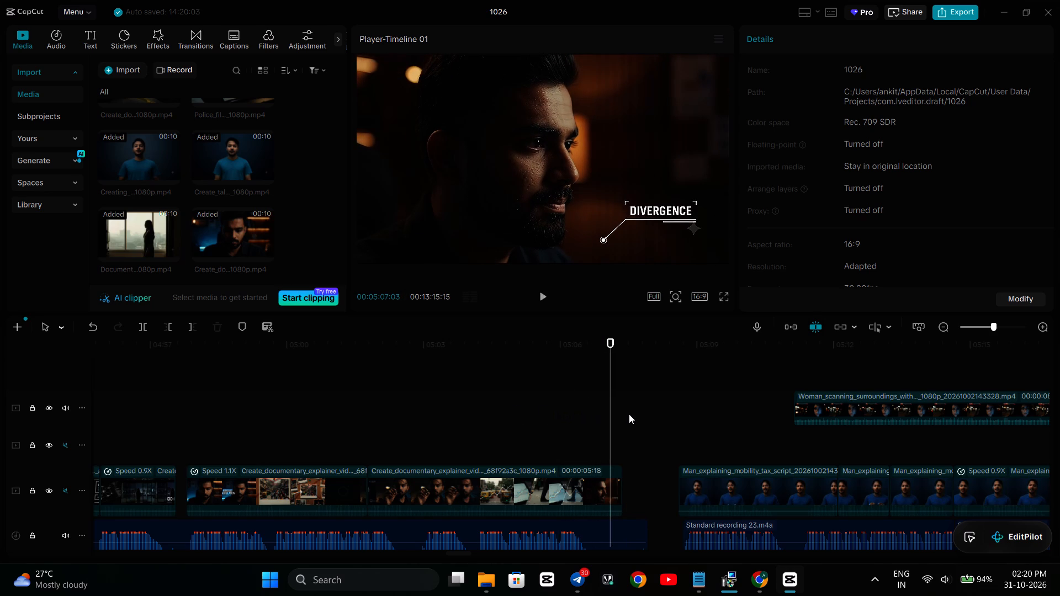
pyautogui.press('space')
pyautogui.press('space')
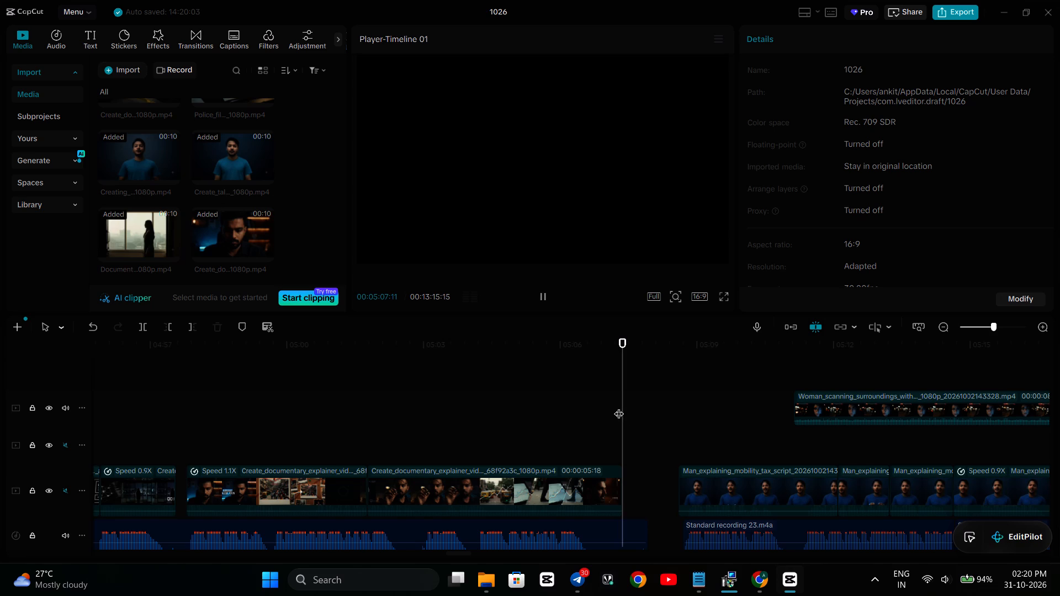
# Trim the end of the voiceover segment back to where the 68f92a3c explainer's closing DIVERGENCE shot ends.
pyautogui.click(595, 410)
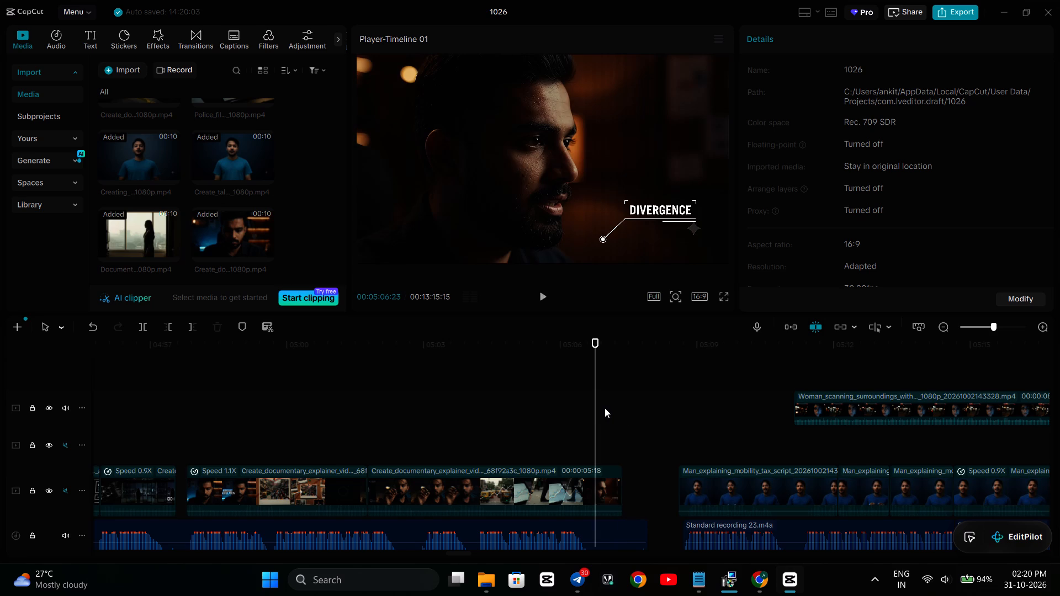
pyautogui.press('Right')
pyautogui.press('Right')
pyautogui.press('Right')
pyautogui.press('Right')
pyautogui.press('Right')
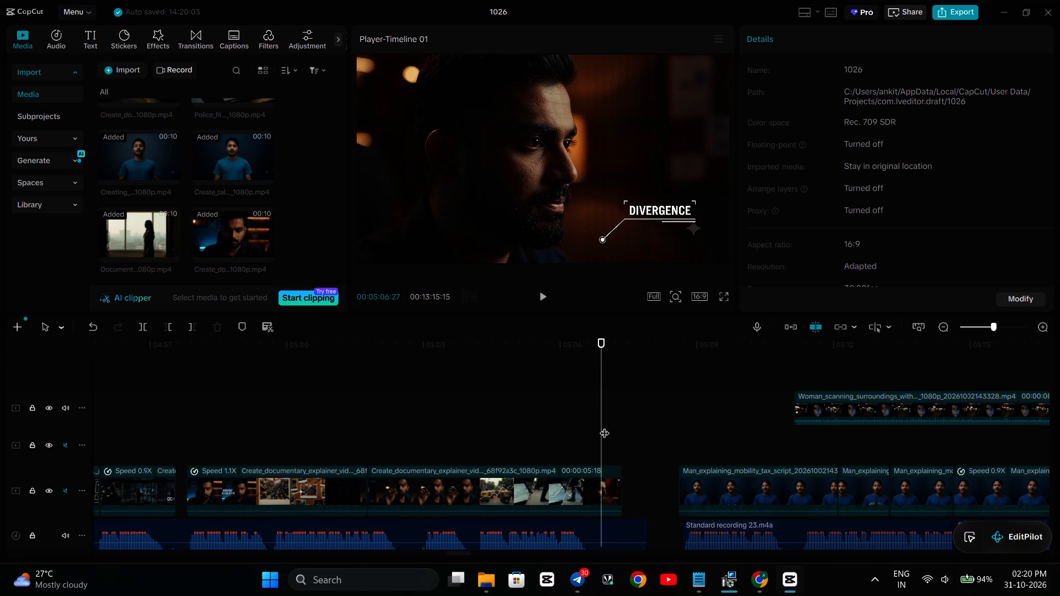
pyautogui.press('Right')
pyautogui.press('Right')
pyautogui.press('Right')
pyautogui.press('Right')
pyautogui.press('Right')
pyautogui.press('Right')
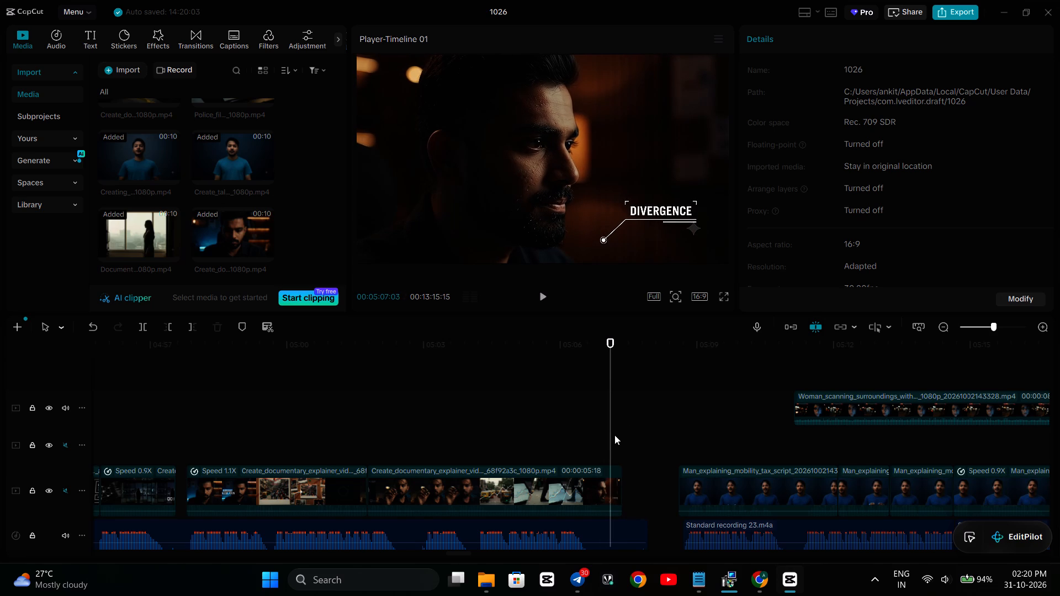
pyautogui.click(619, 528)
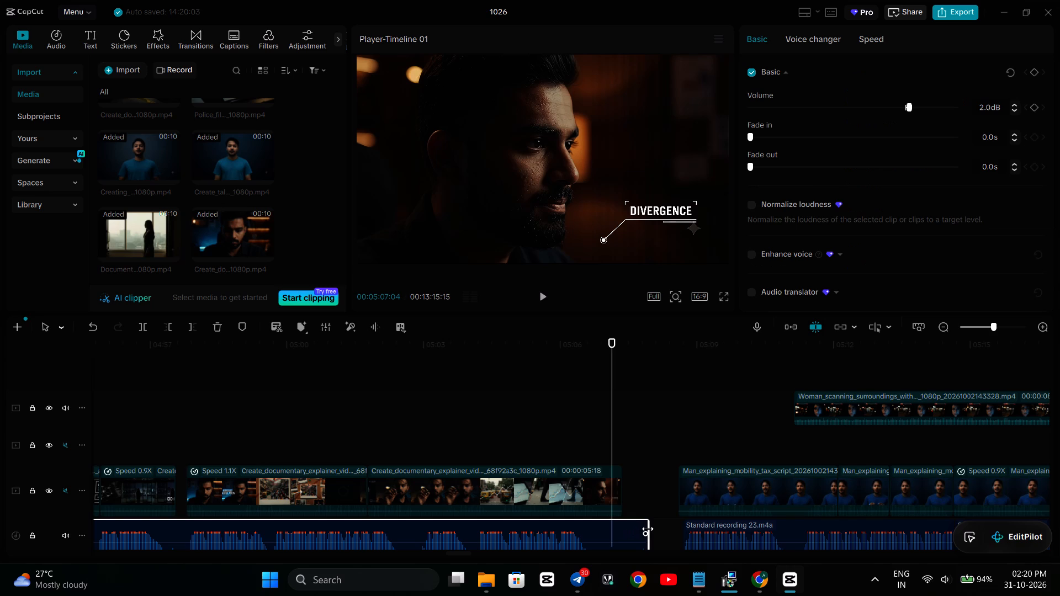
pyautogui.moveTo(650, 527); pyautogui.dragTo(624, 535)
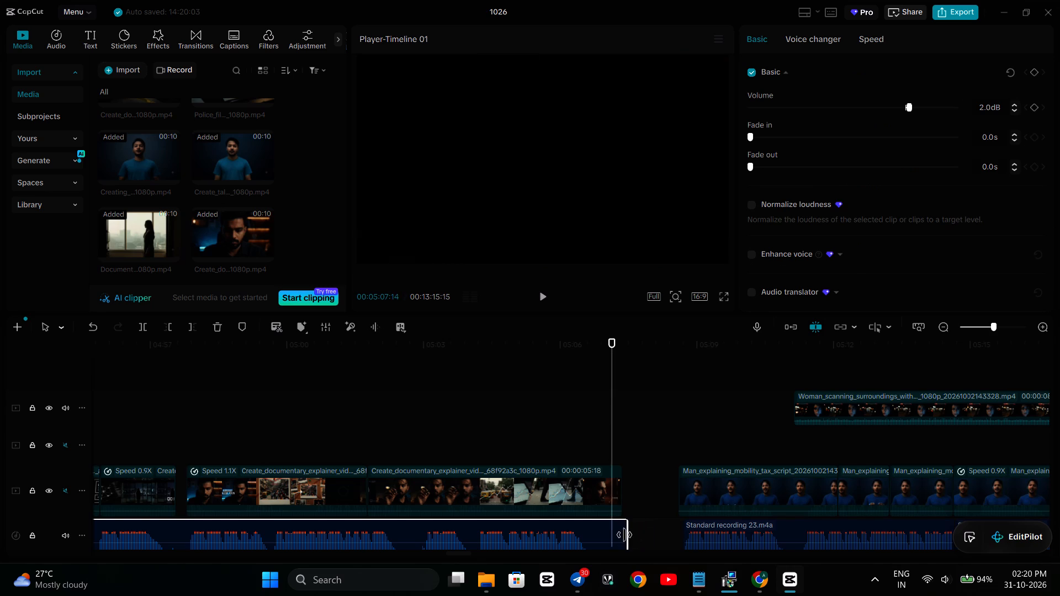
pyautogui.moveTo(624, 535); pyautogui.dragTo(623, 536)
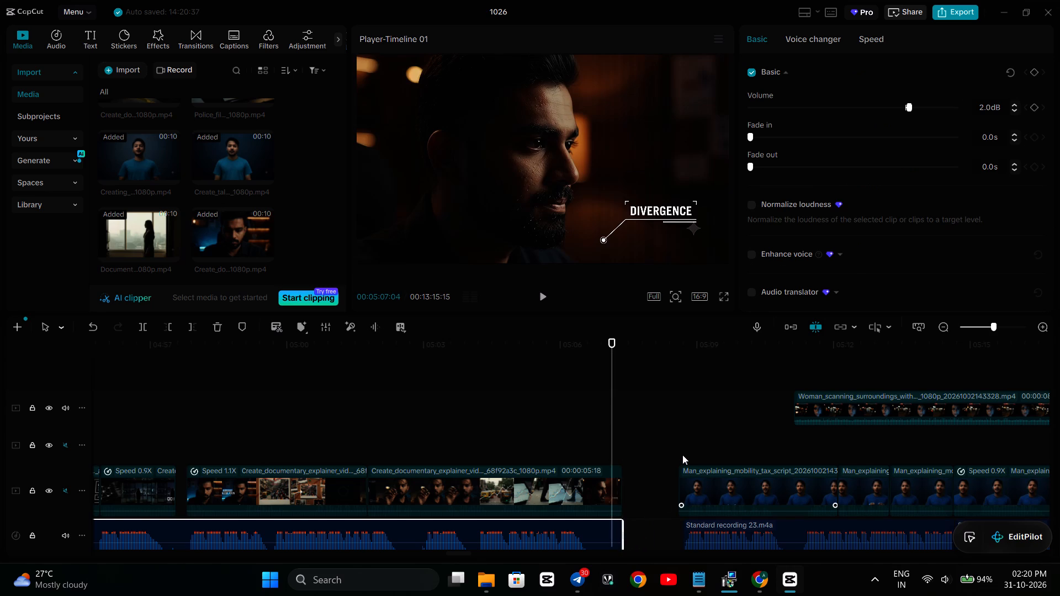
# Play the cut from the percentage-chart shot across the gap and through the Woman_scanning_surroundings clip against the voiceover.
pyautogui.hscroll(-1, 682, 455)
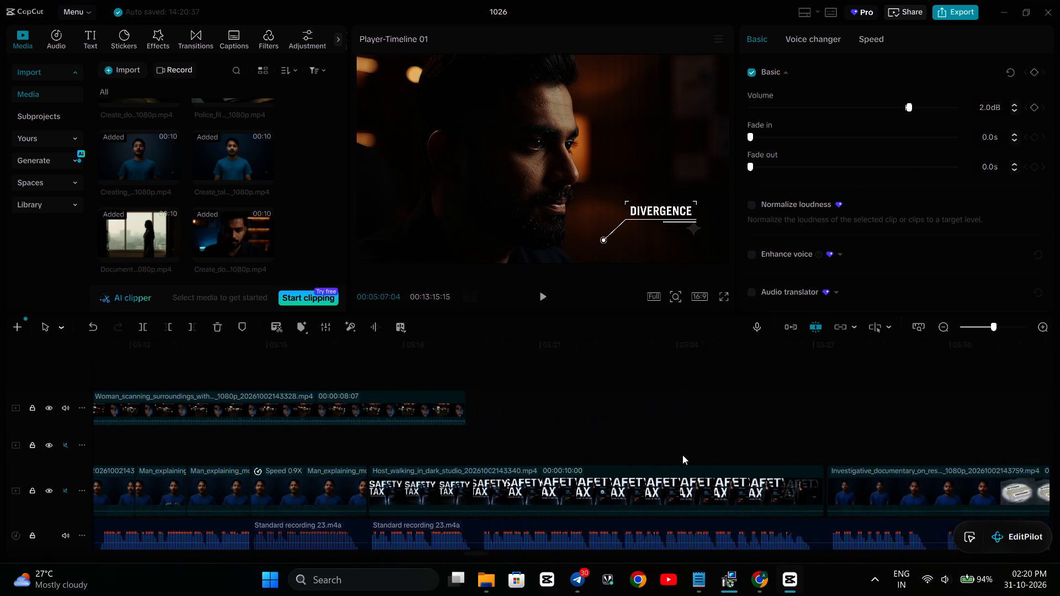
pyautogui.hscroll(-1, 682, 455)
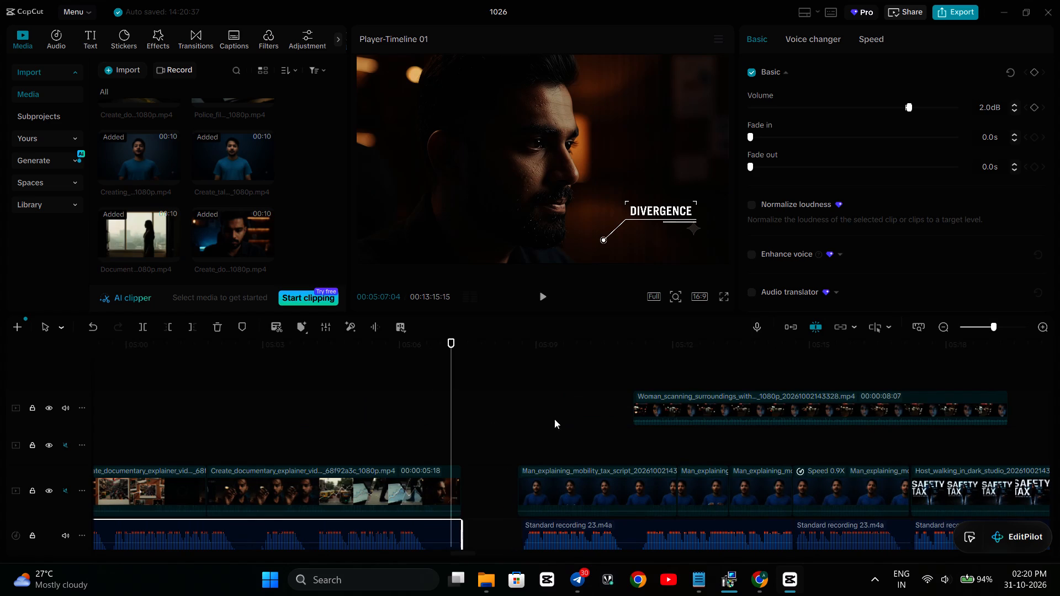
pyautogui.press('space')
pyautogui.press('space')
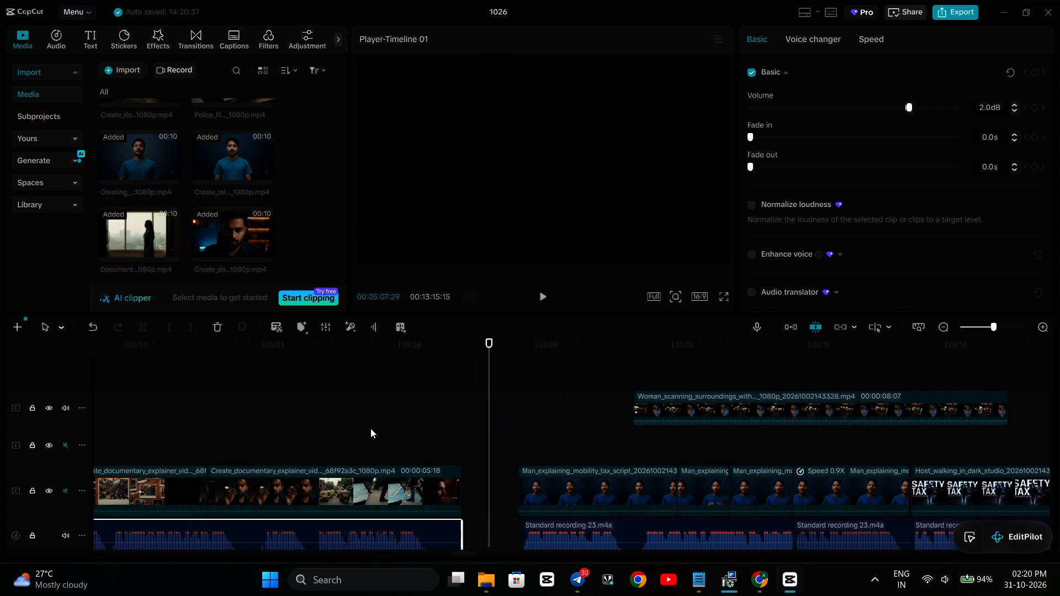
pyautogui.click(382, 433)
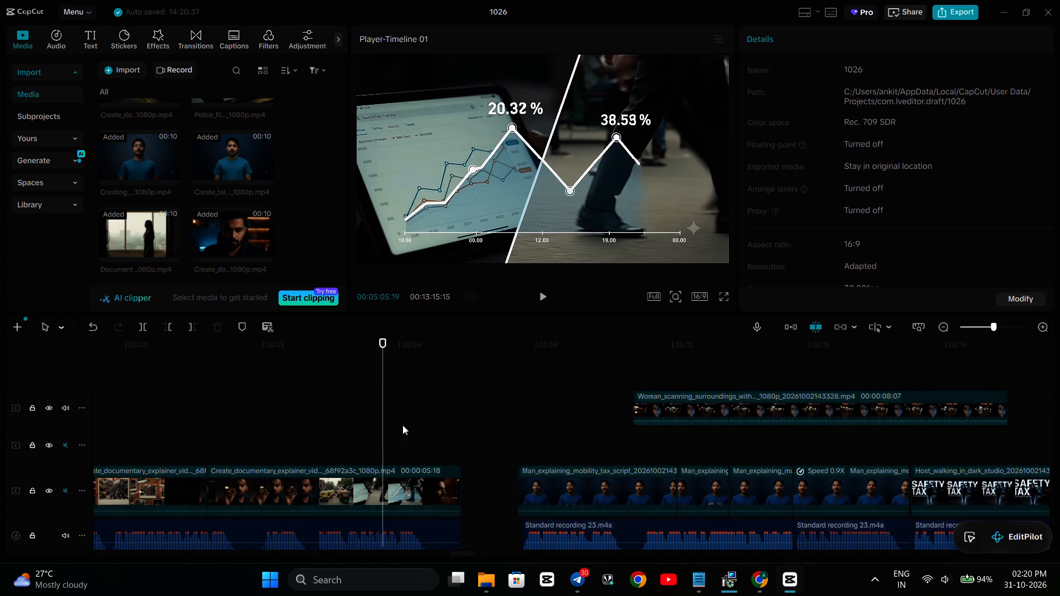
pyautogui.click(656, 408)
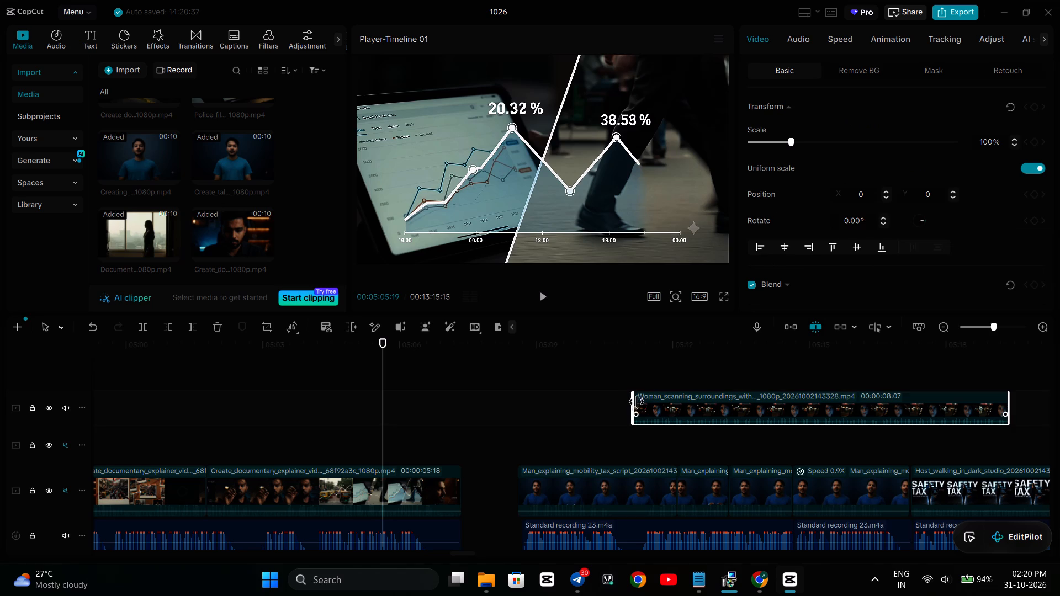
pyautogui.click(544, 295)
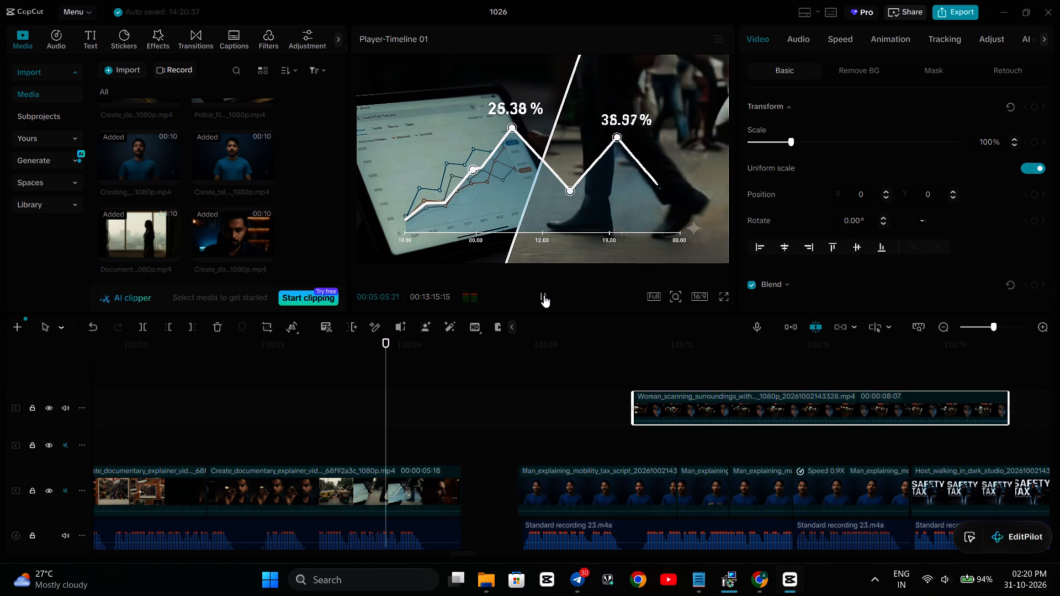
pyautogui.click(680, 400)
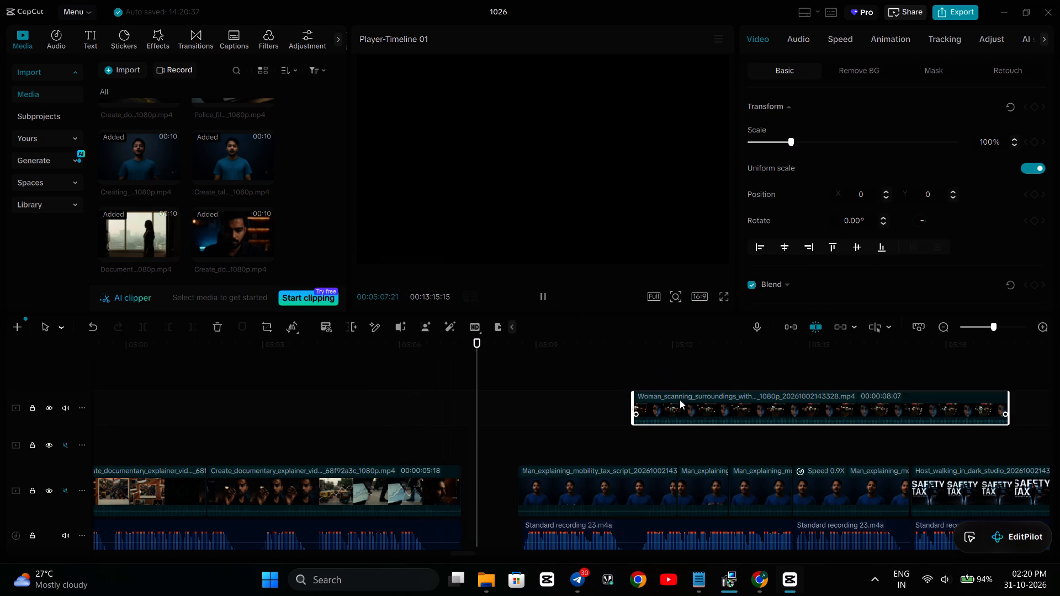
pyautogui.click(680, 400)
pyautogui.press('space')
pyautogui.press('space')
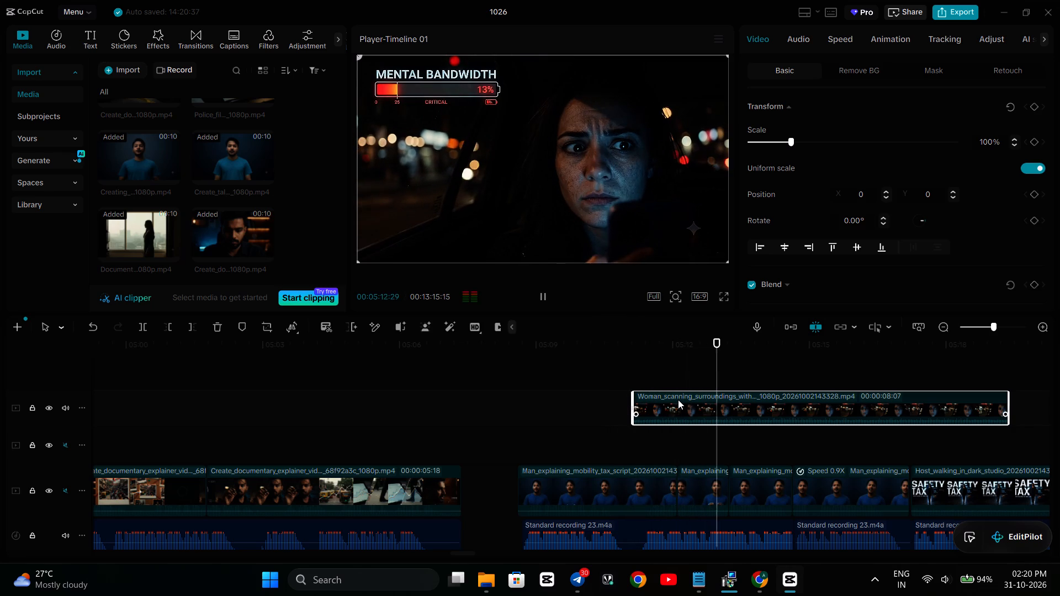
pyautogui.press('space')
pyautogui.press('space')
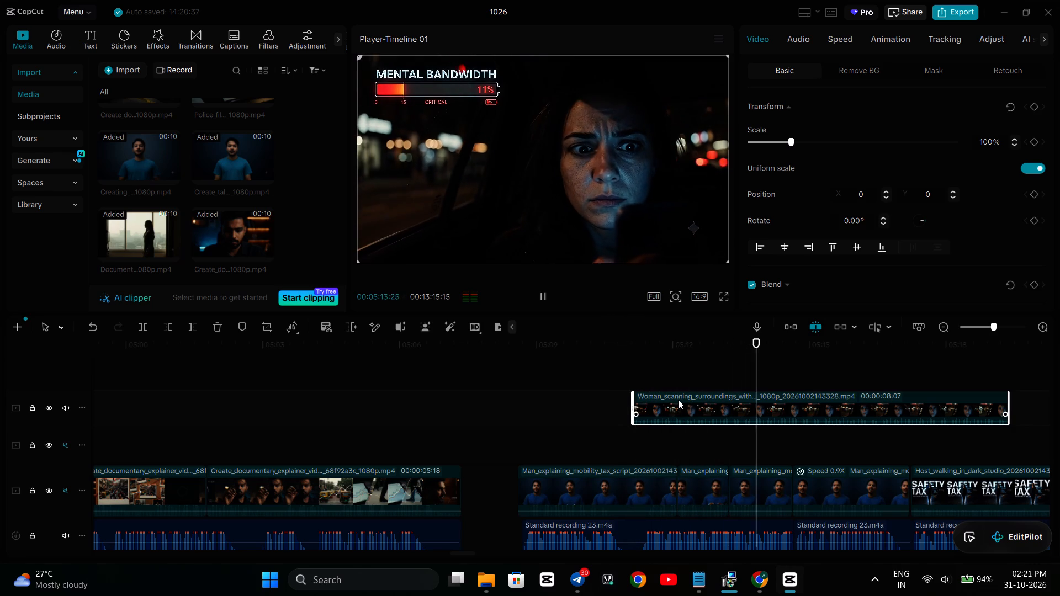
pyautogui.press('space')
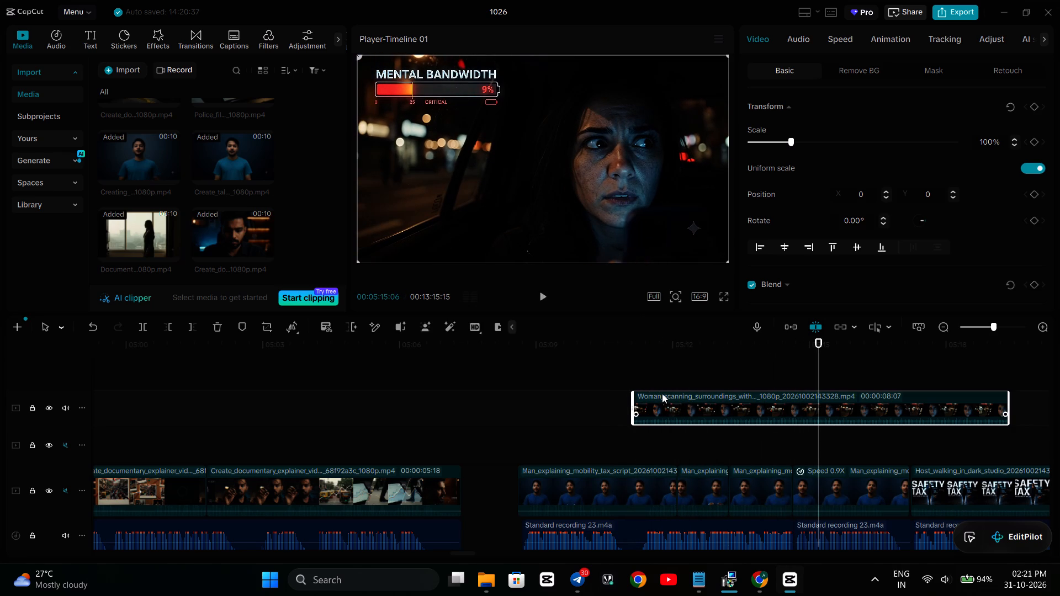
# Move the Woman_scanning_surroundings clip earlier and down to the empty muted track, near the start of the Man_explaining_mobility_tax_script clip.
pyautogui.click(634, 381)
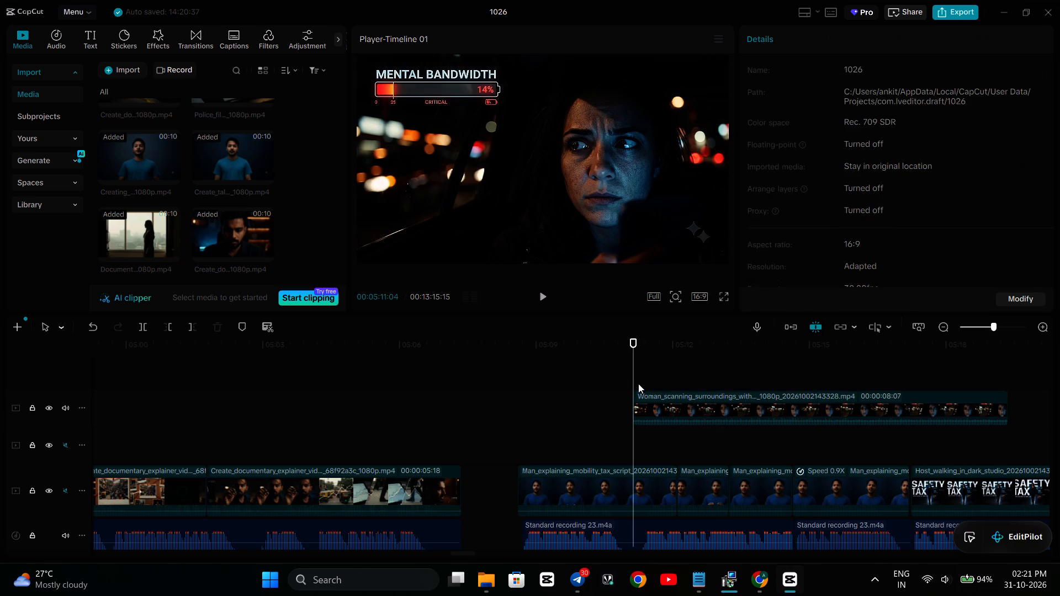
pyautogui.click(648, 397)
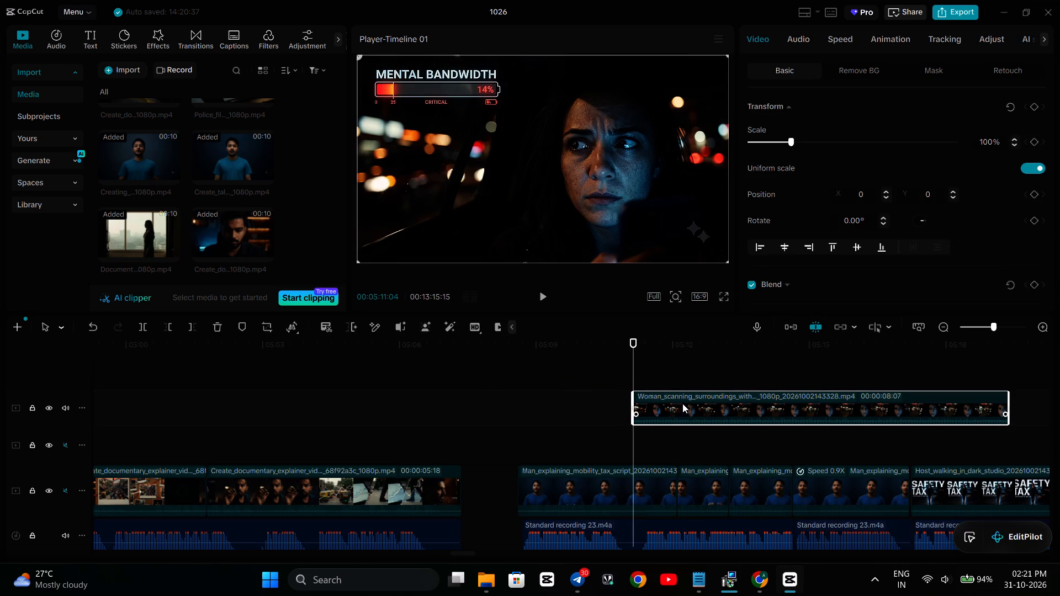
pyautogui.moveTo(682, 403); pyautogui.dragTo(461, 415)
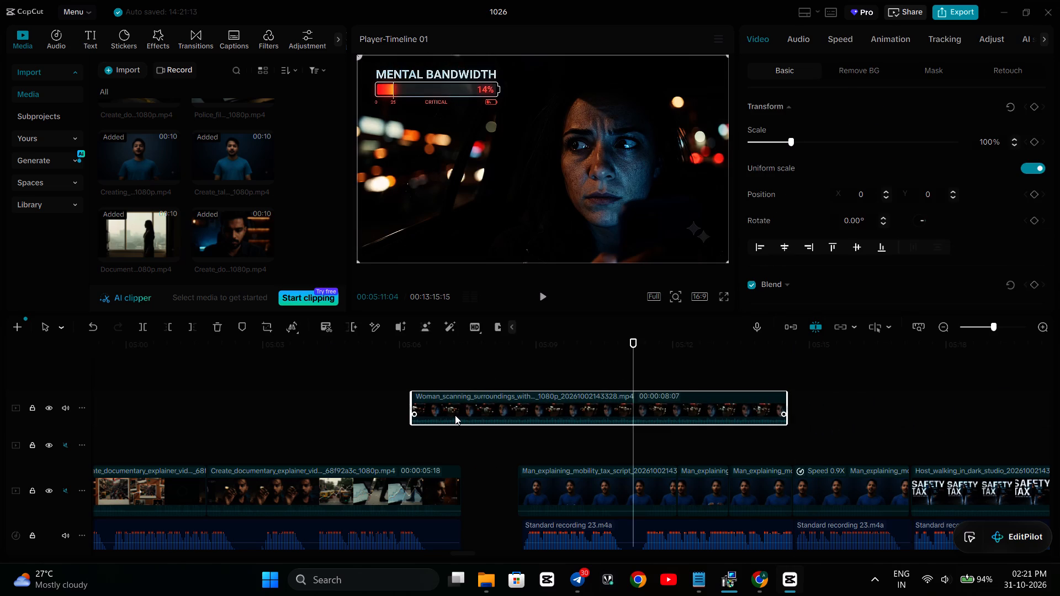
pyautogui.moveTo(481, 408); pyautogui.dragTo(595, 430)
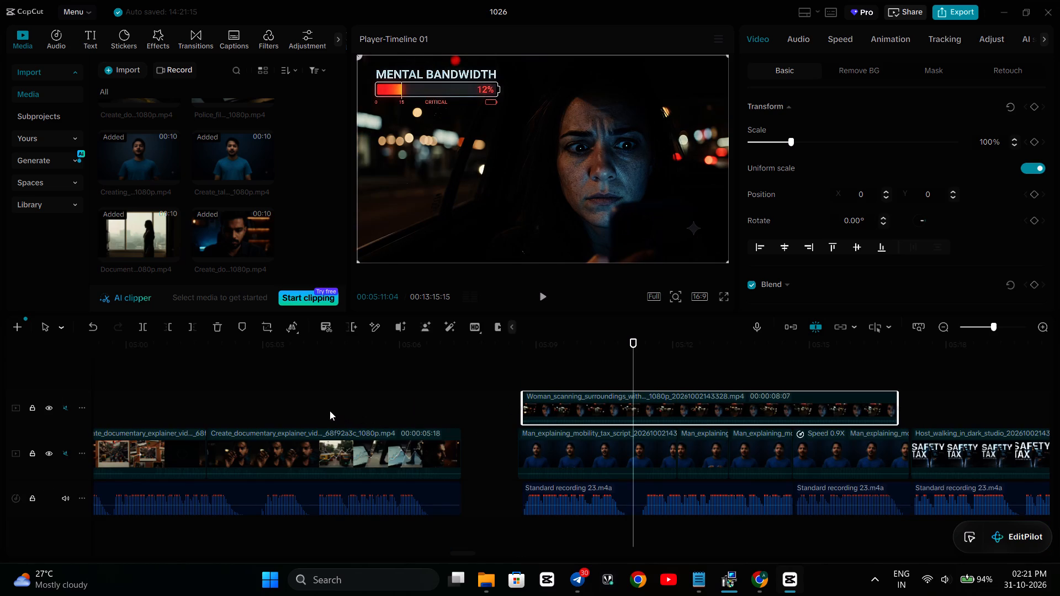
# Cut away the rest of the second 68f92a3c piece from 05:03:14, just before the auto-rickshaw graph shot.
pyautogui.click(307, 397)
pyautogui.press('space')
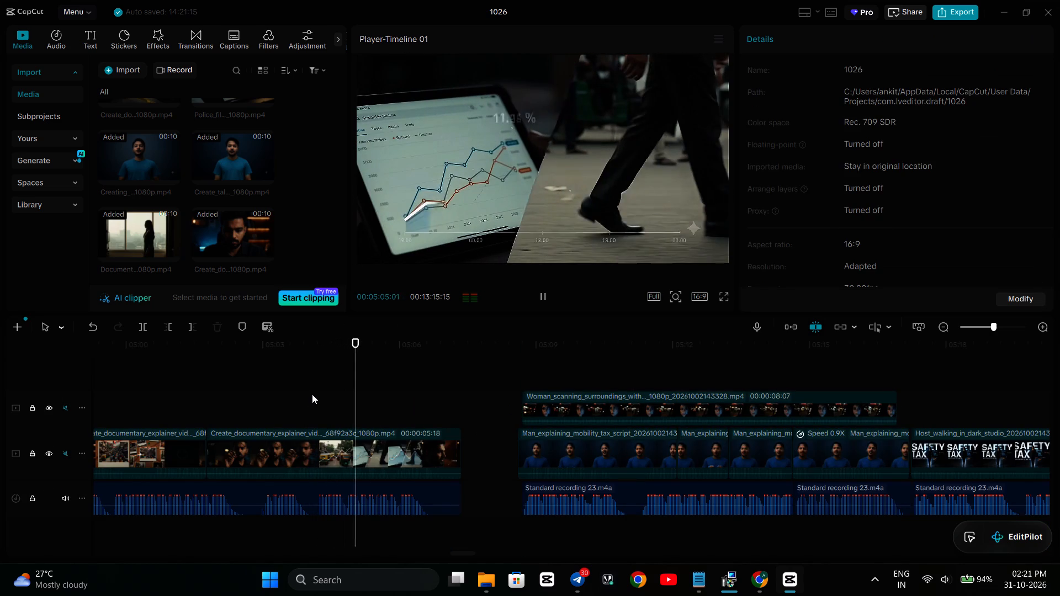
pyautogui.press('space')
pyautogui.click(311, 397)
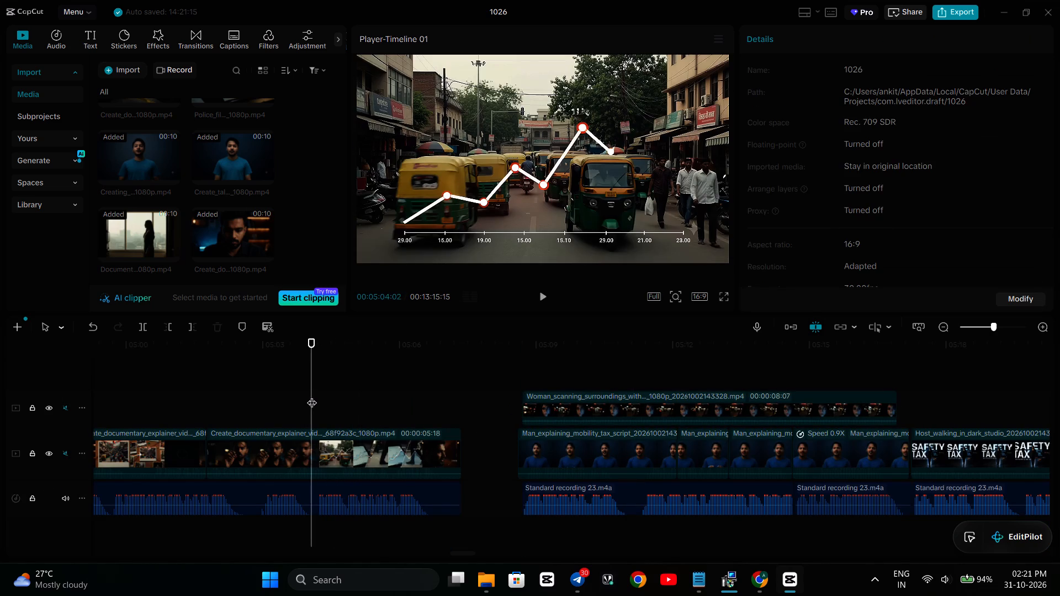
pyautogui.press('Right')
pyautogui.press('Right')
pyautogui.press('Right')
pyautogui.press('Right')
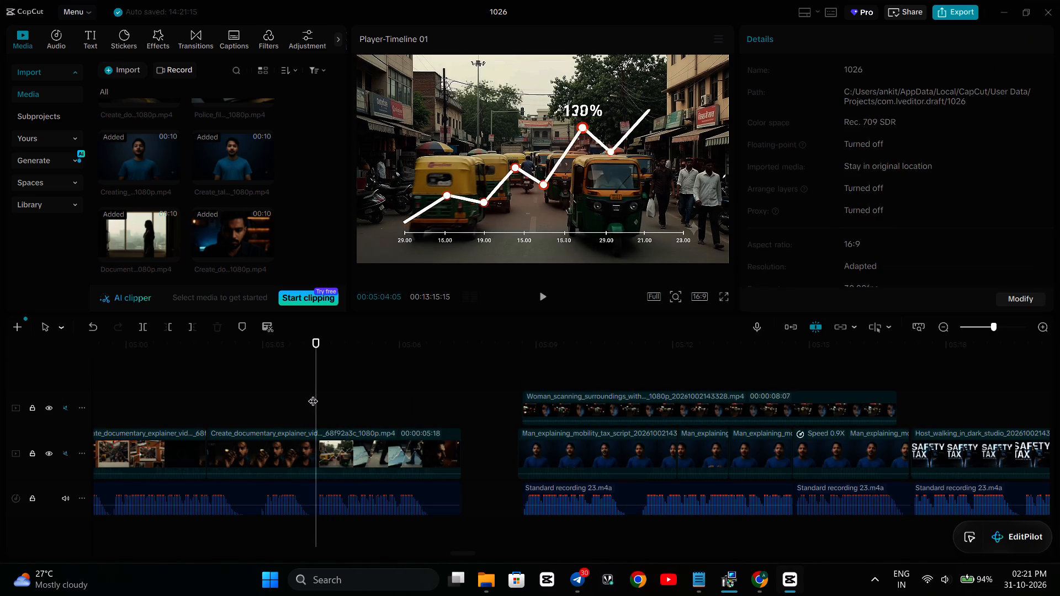
pyautogui.press('Right')
pyautogui.click(306, 438)
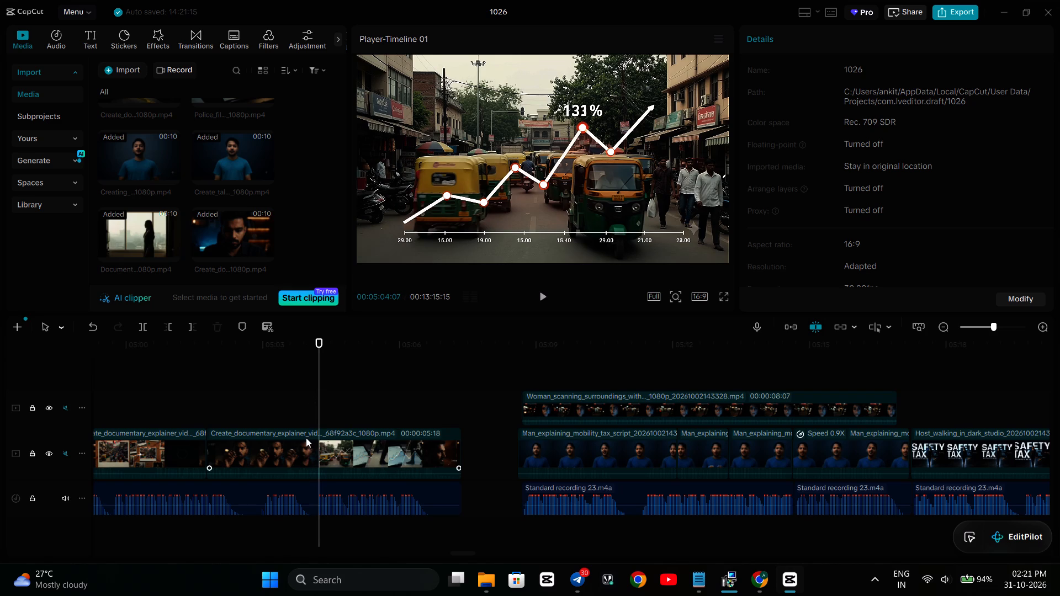
pyautogui.press('Left')
pyautogui.press('Left')
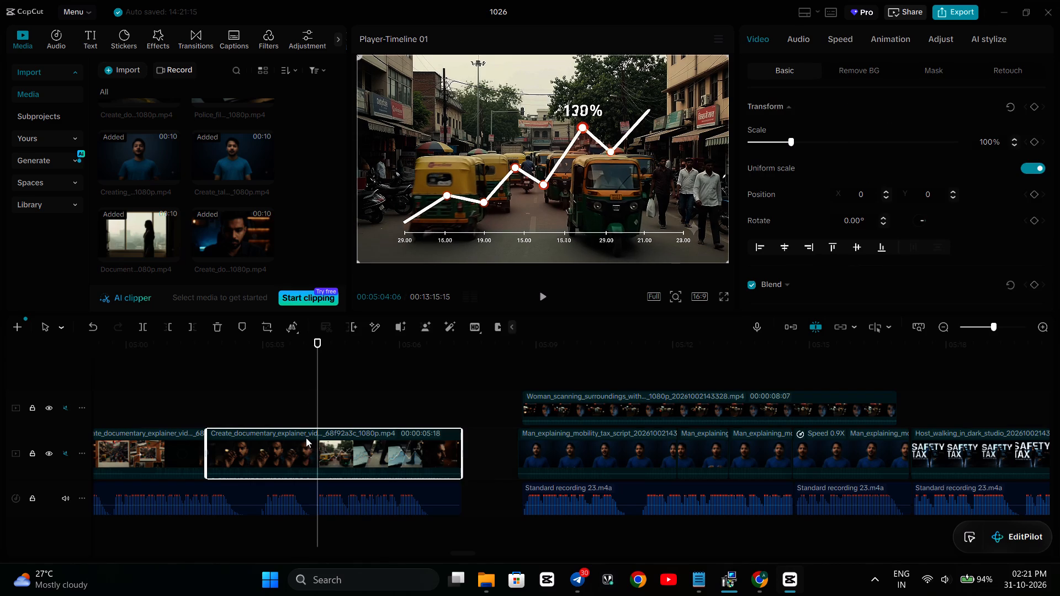
pyautogui.press('Left')
pyautogui.press('Left')
pyautogui.press('Left')
pyautogui.press('Left')
pyautogui.press('Left')
pyautogui.press('Left')
pyautogui.press('Left')
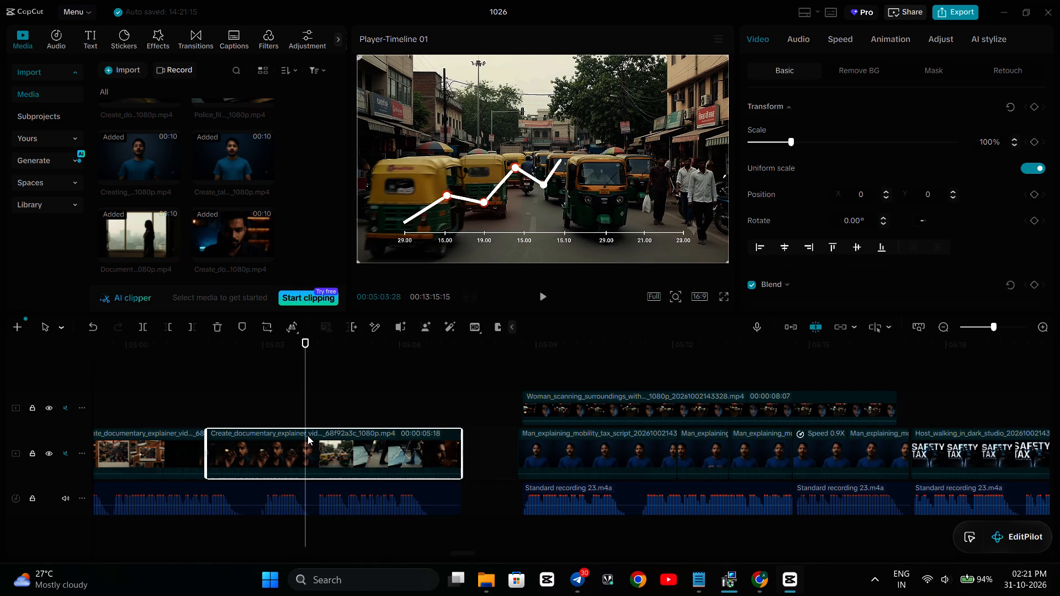
pyautogui.press('Left')
pyautogui.press('Left')
pyautogui.press('Left')
pyautogui.press('Left')
pyautogui.press('Left')
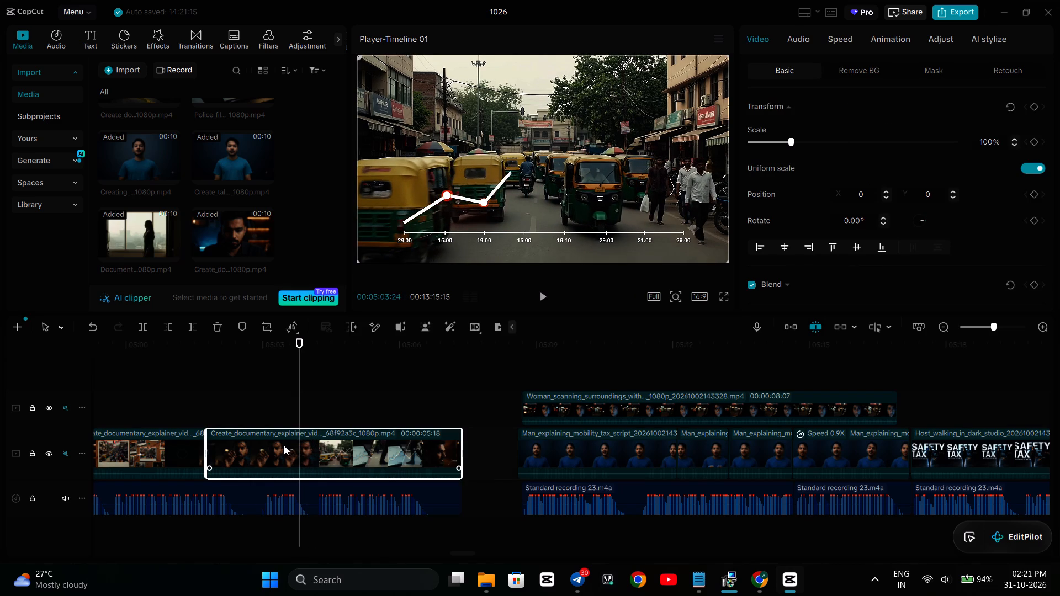
pyautogui.press('Left')
pyautogui.press('Left')
pyautogui.press('Left')
pyautogui.press('Left')
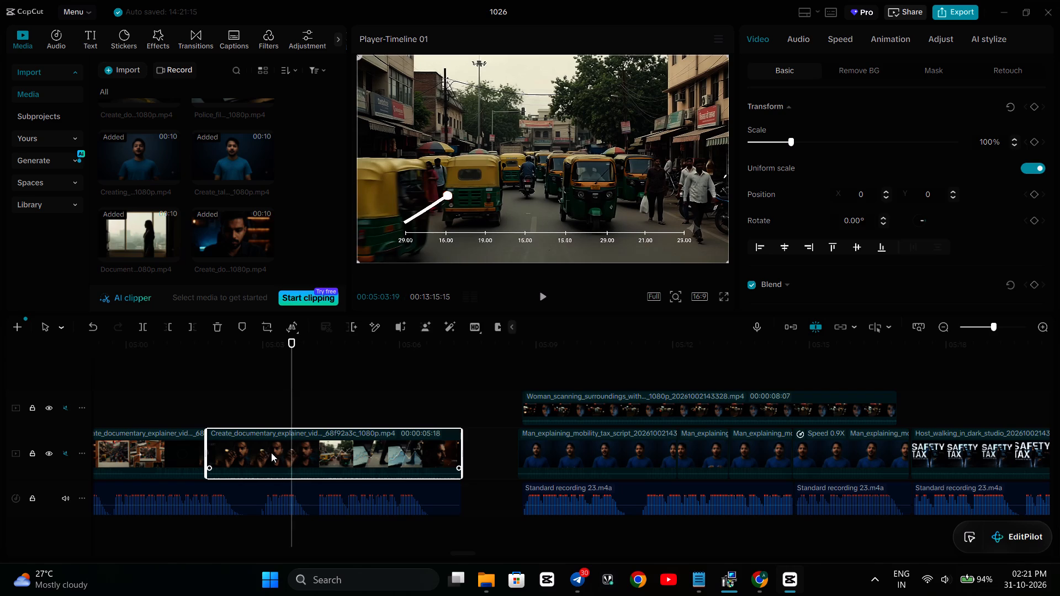
pyautogui.press('Left')
pyautogui.press('Left')
pyautogui.press('Left')
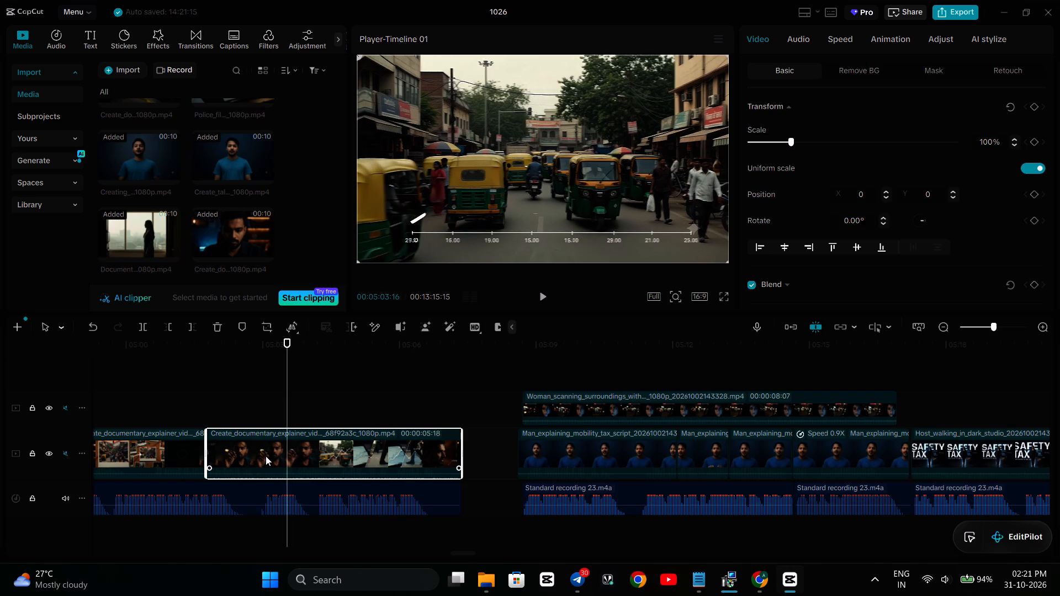
pyautogui.press('Left')
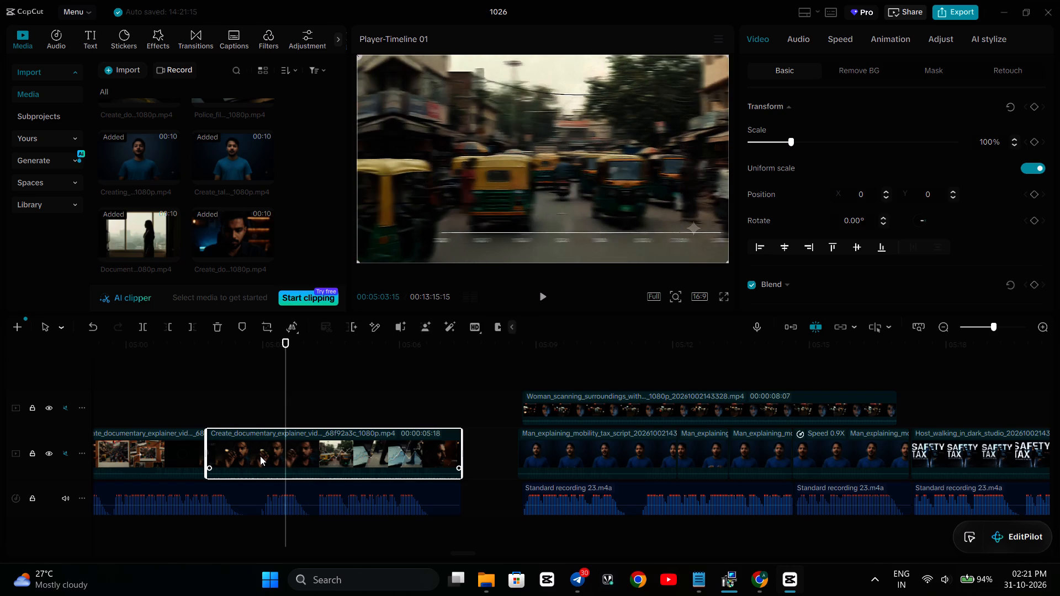
pyautogui.press('Left')
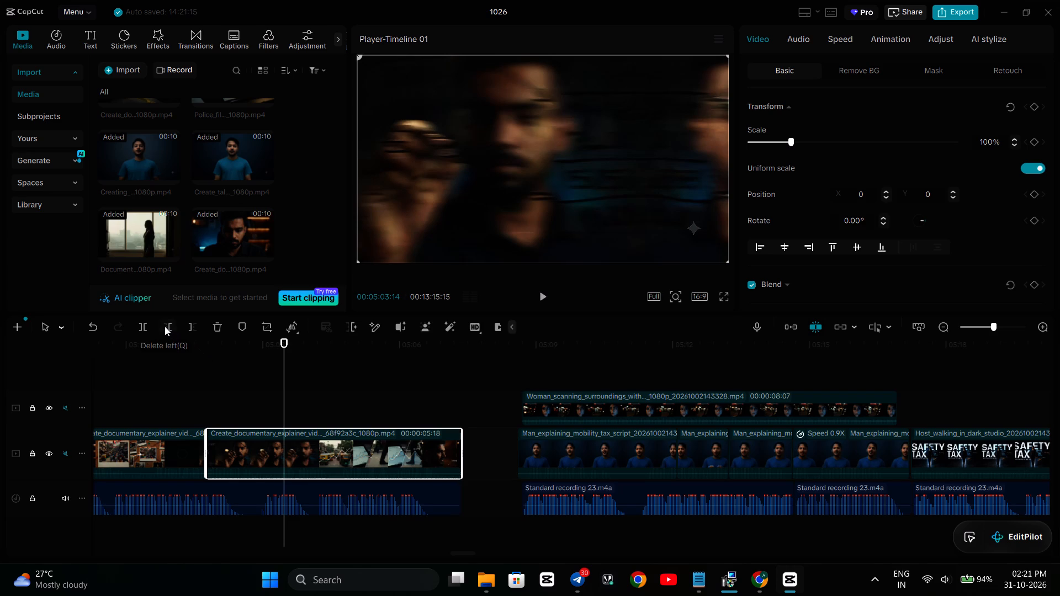
pyautogui.click(188, 330)
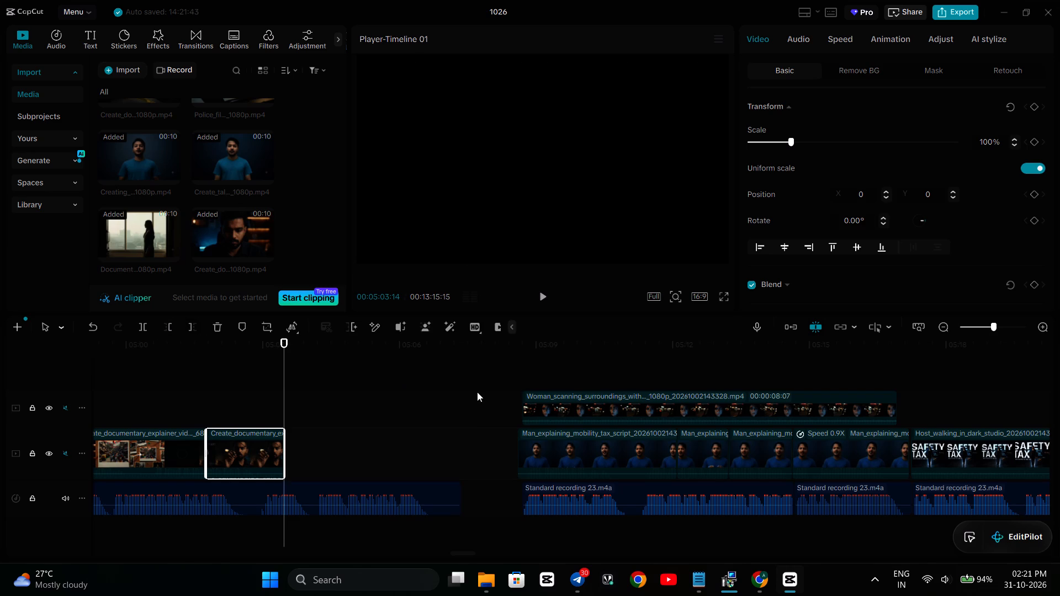
# Move the Woman_scanning_surroundings clip earlier so it starts at 05:03:14, where the shortened 68f92a3c piece ends.
pyautogui.moveTo(553, 396); pyautogui.dragTo(436, 387)
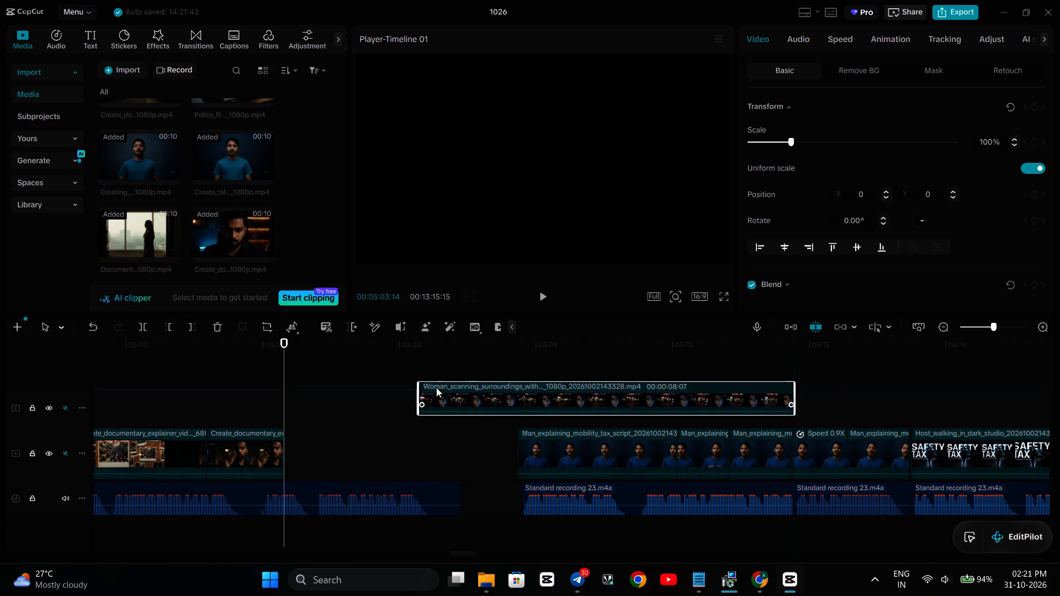
pyautogui.moveTo(436, 387); pyautogui.dragTo(314, 402)
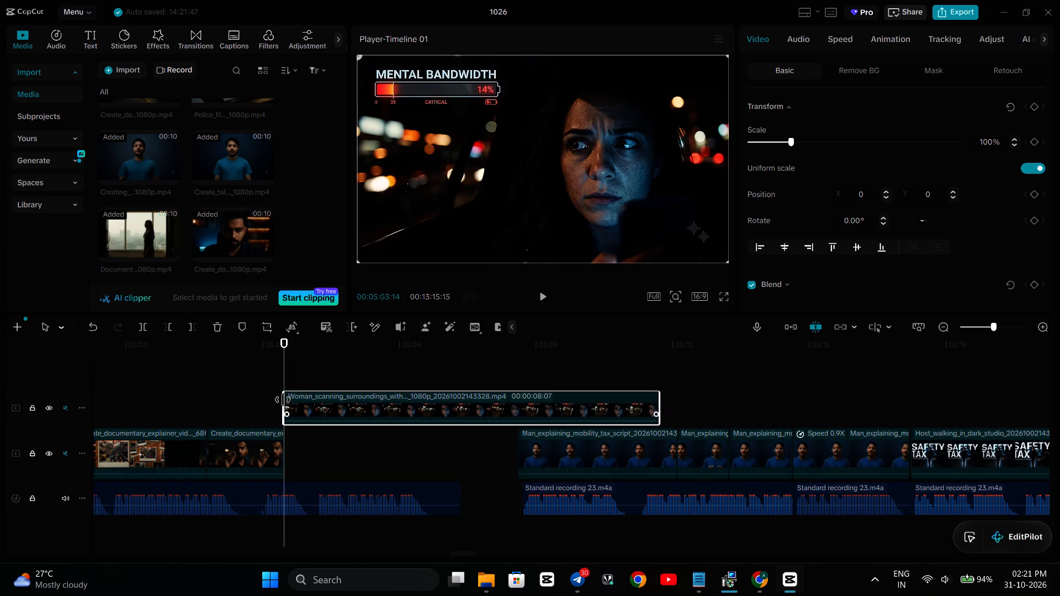
# Cut away the part of the Woman_scanning_surroundings clip after 05:07:11, where the voiceover segment beneath it ends.
pyautogui.click(255, 400)
pyautogui.press('space')
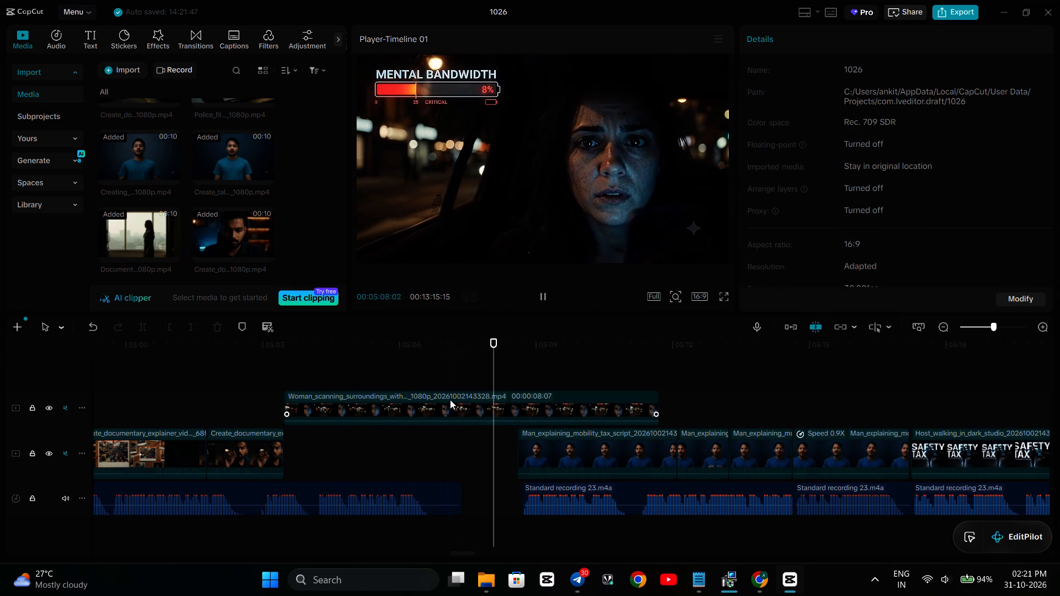
pyautogui.press('space')
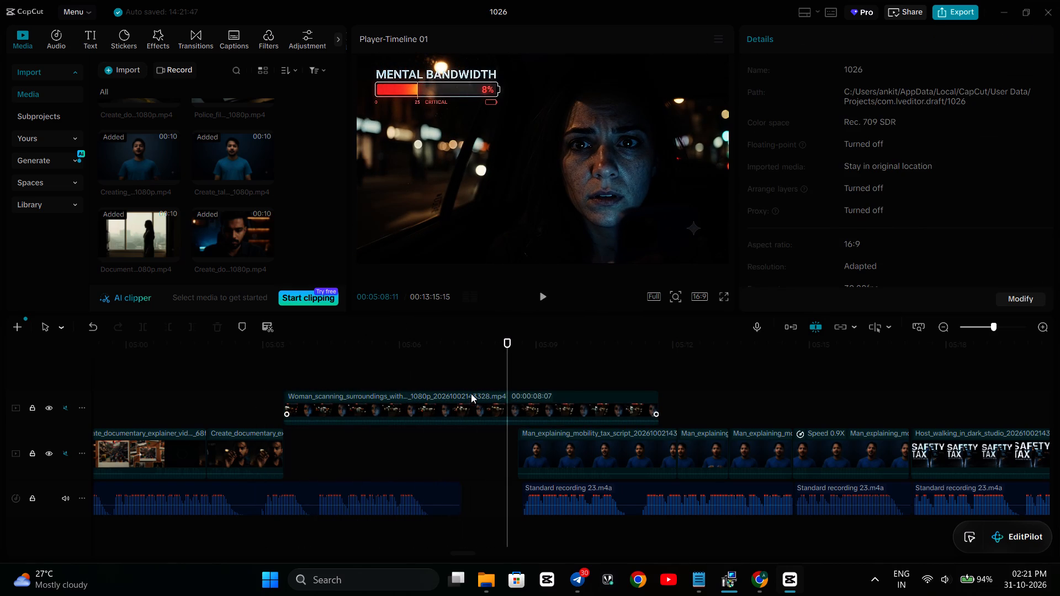
pyautogui.click(462, 377)
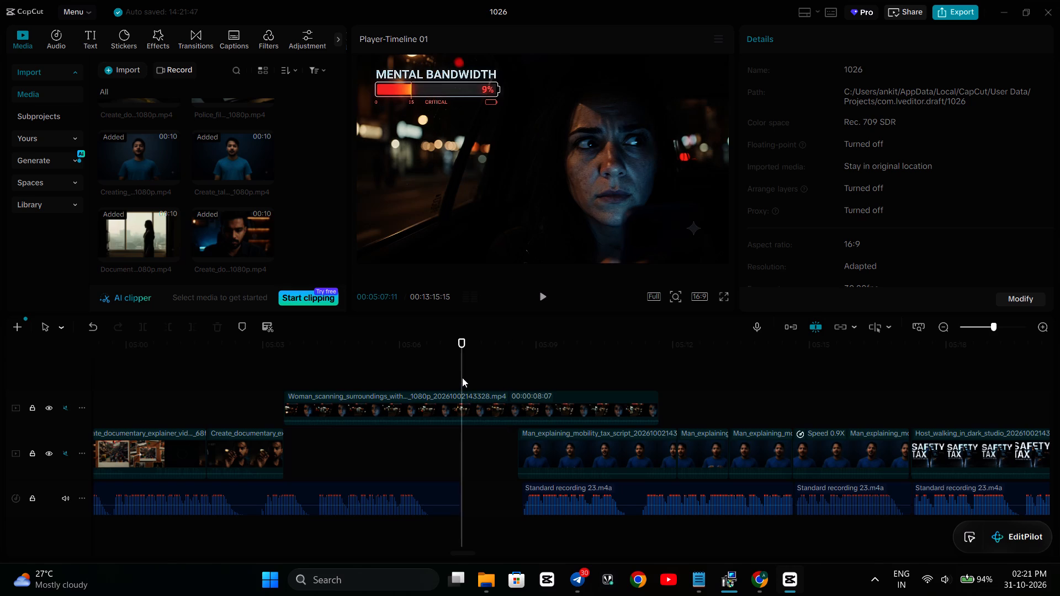
pyautogui.click(444, 380)
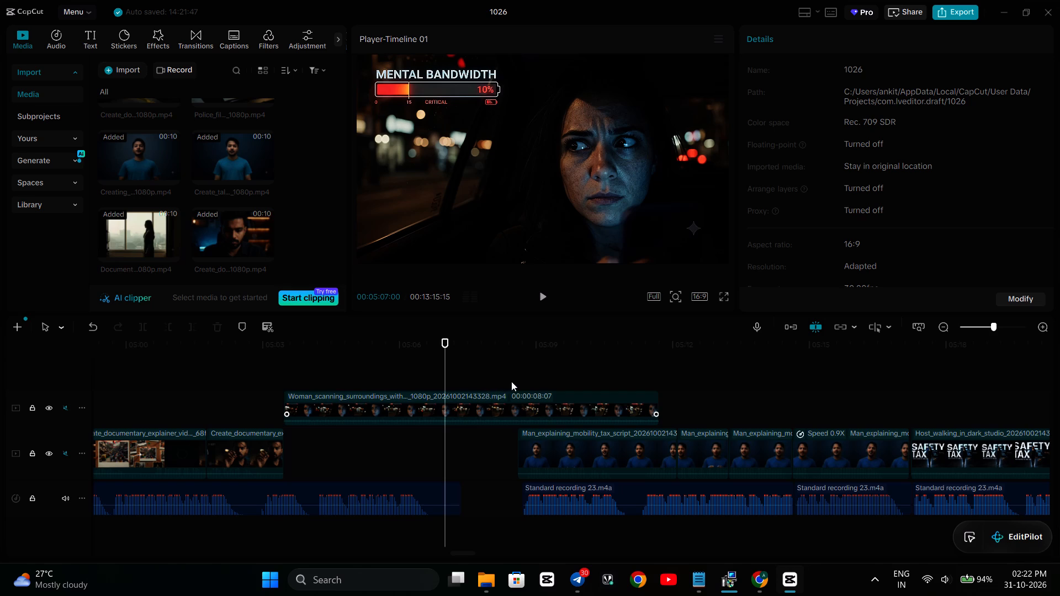
pyautogui.click(495, 376)
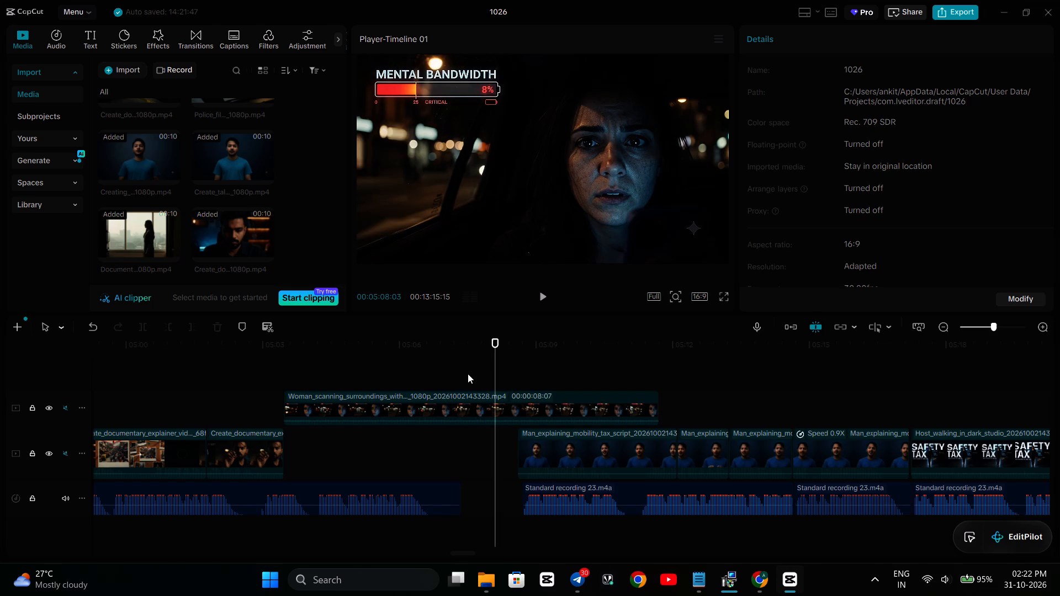
pyautogui.press('Left')
pyautogui.press('Left')
pyautogui.press('Left')
pyautogui.press('Left')
pyautogui.press('Left')
pyautogui.press('Left')
pyautogui.press('Left')
pyautogui.press('Left')
pyautogui.press('Left')
pyautogui.press('Left')
pyautogui.press('Left')
pyautogui.press('Left')
pyautogui.press('Left')
pyautogui.press('Left')
pyautogui.press('Left')
pyautogui.press('Left')
pyautogui.press('Left')
pyautogui.press('Left')
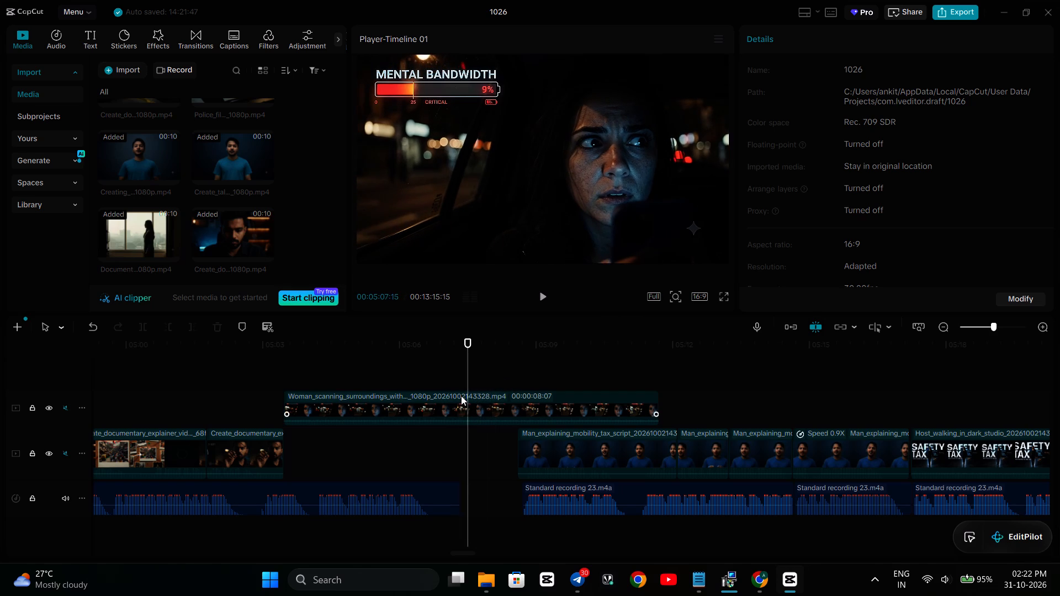
pyautogui.press('Left')
pyautogui.press('Left')
pyautogui.press('Left')
pyautogui.press('Left')
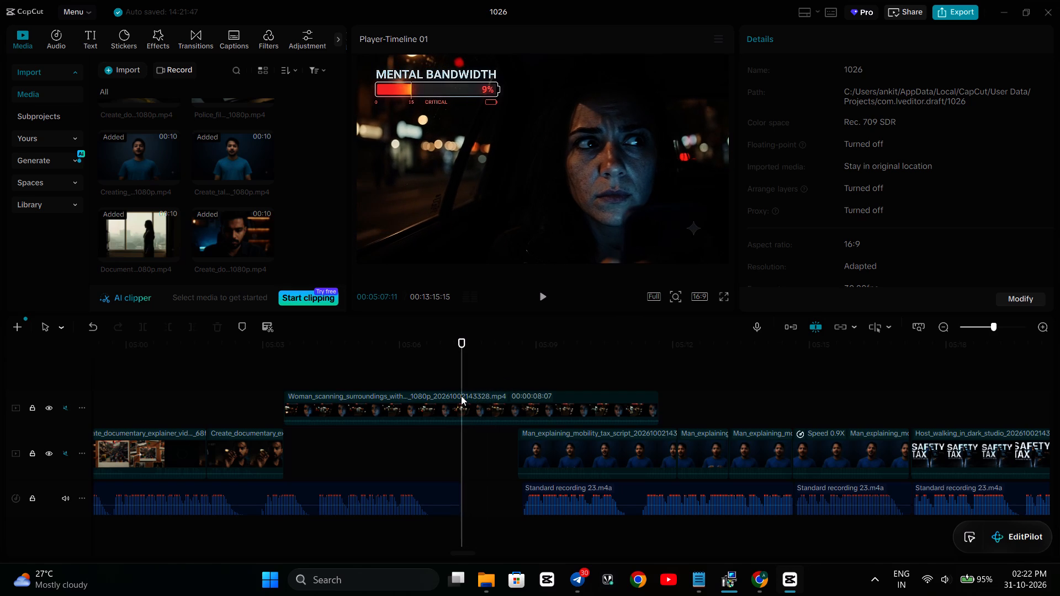
pyautogui.click(461, 396)
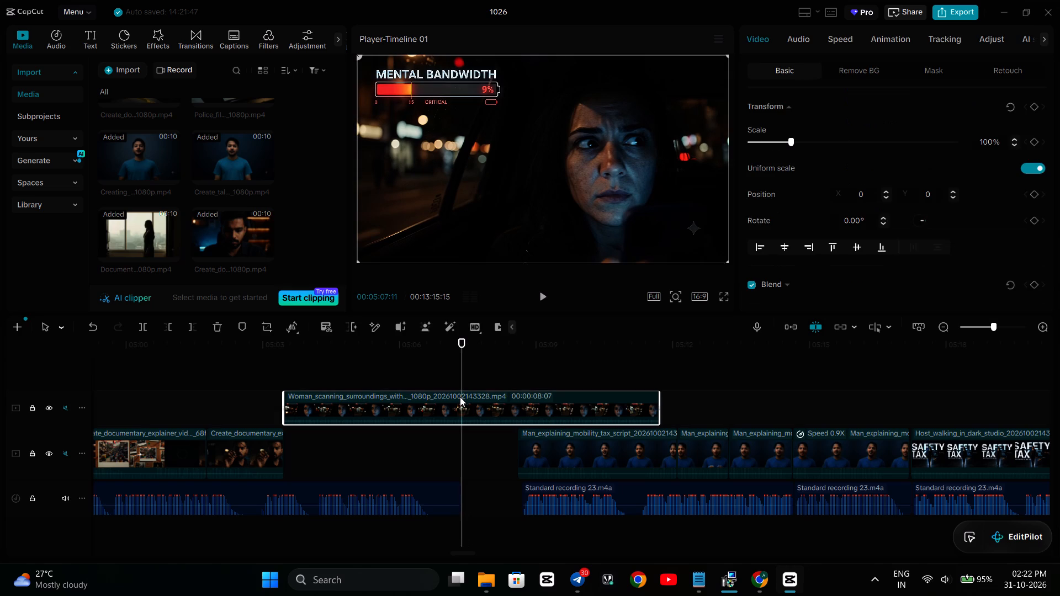
pyautogui.click(190, 326)
# Move the trimmed Woman_scanning_surroundings clip down to the main video track, starting at 05:03:14 directly after the 68f92a3c piece.
pyautogui.moveTo(359, 405); pyautogui.dragTo(353, 439)
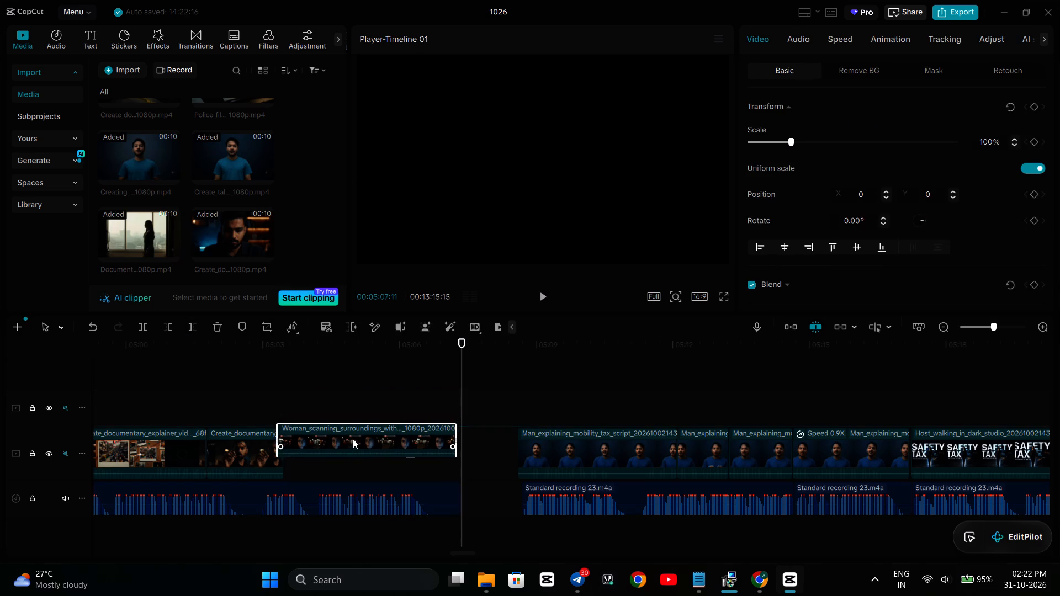
pyautogui.moveTo(353, 439); pyautogui.dragTo(356, 454)
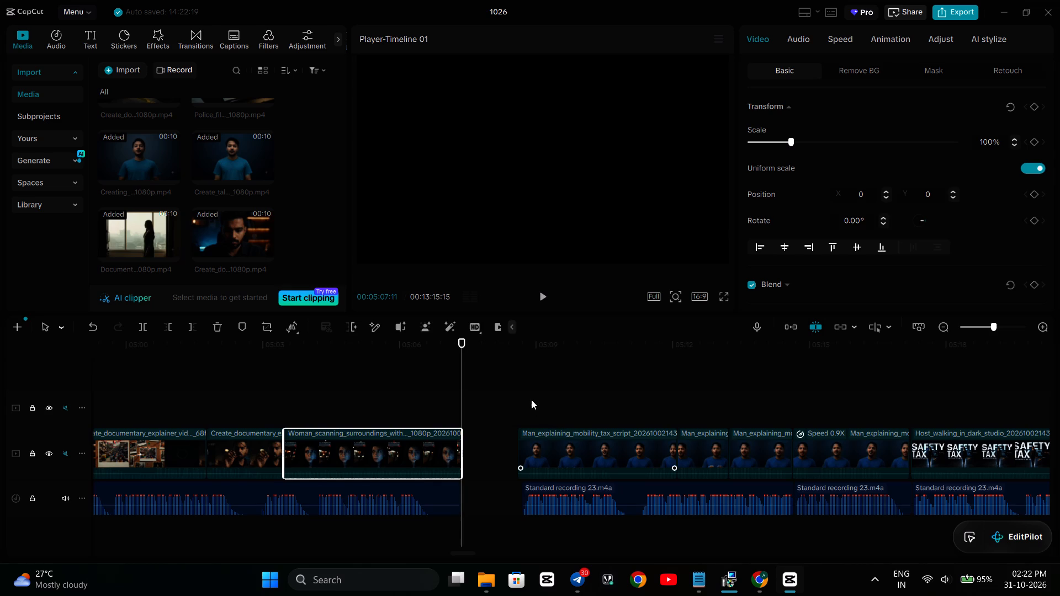
# Play the cut from 05:07:11 through the Man_explaining_mobility_tax_script pieces and the Host_walking_in_dark_studio clip against the voiceover.
pyautogui.press('space')
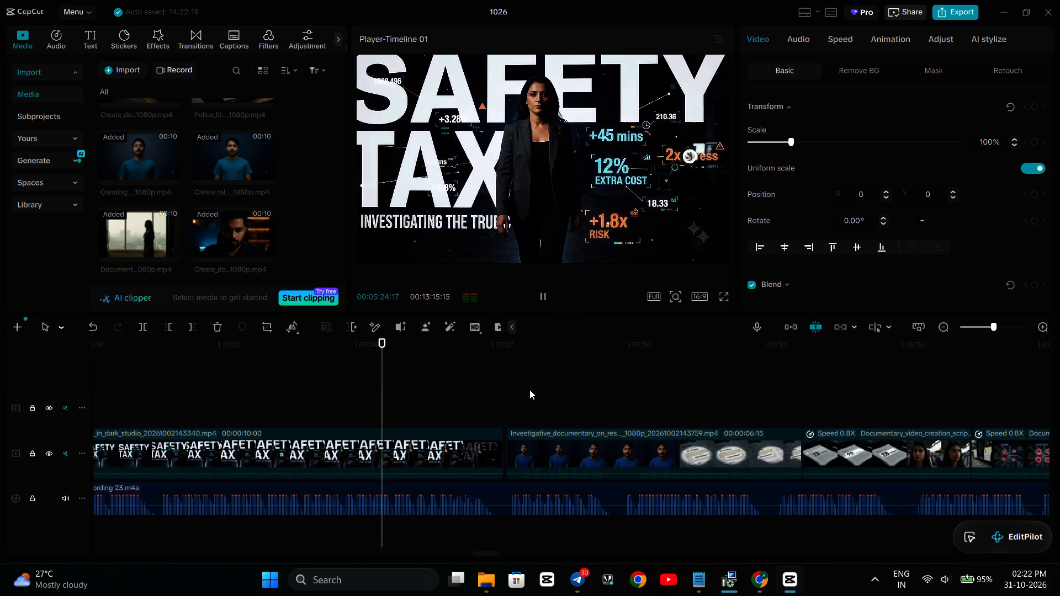
pyautogui.press('space')
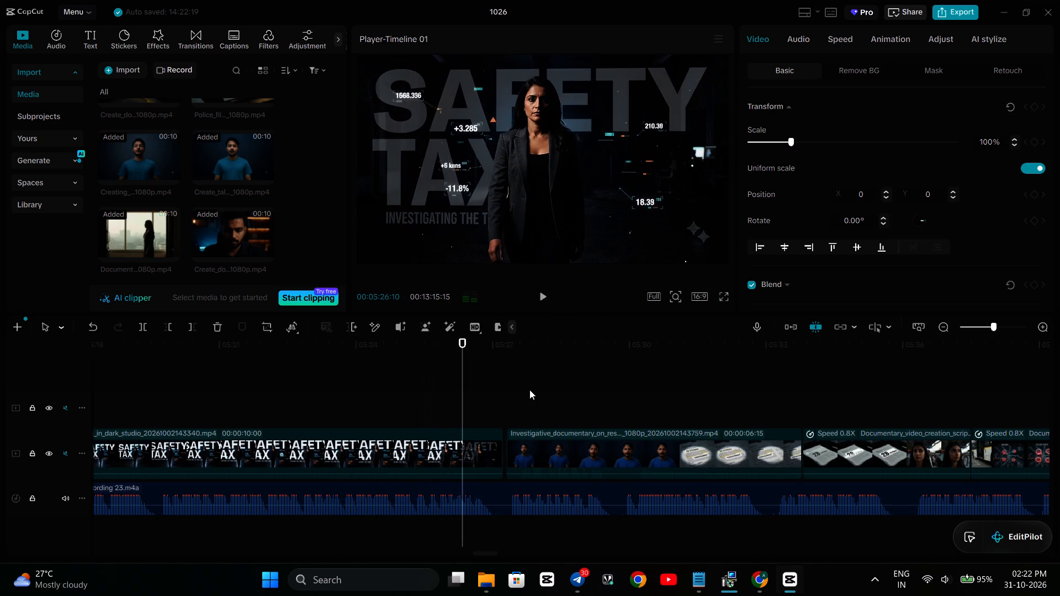
pyautogui.click(686, 574)
pyautogui.scroll(-3, 573, 374)
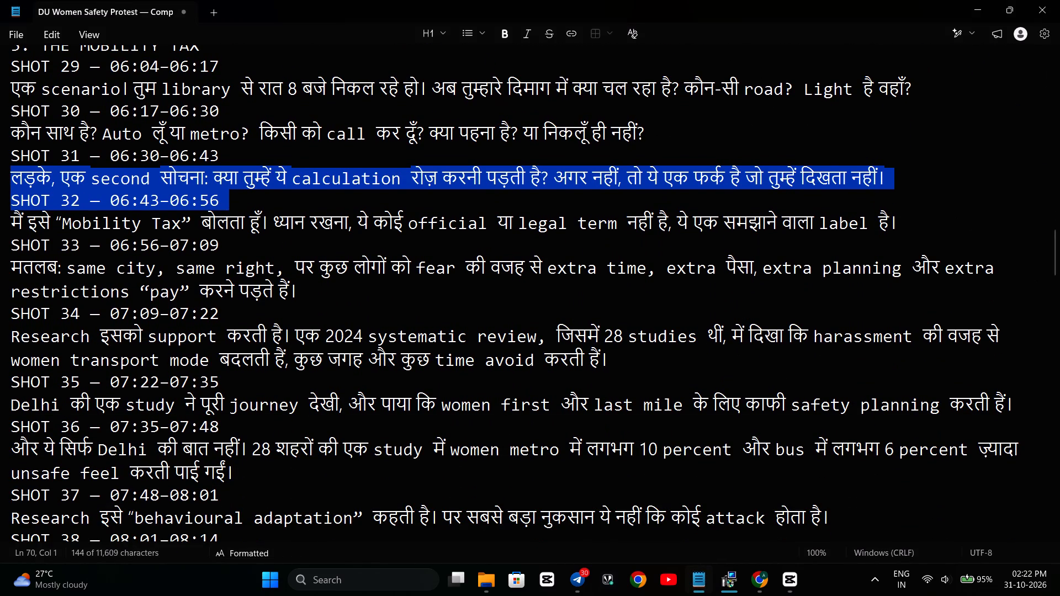
pyautogui.moveTo(11, 263); pyautogui.dragTo(305, 309)
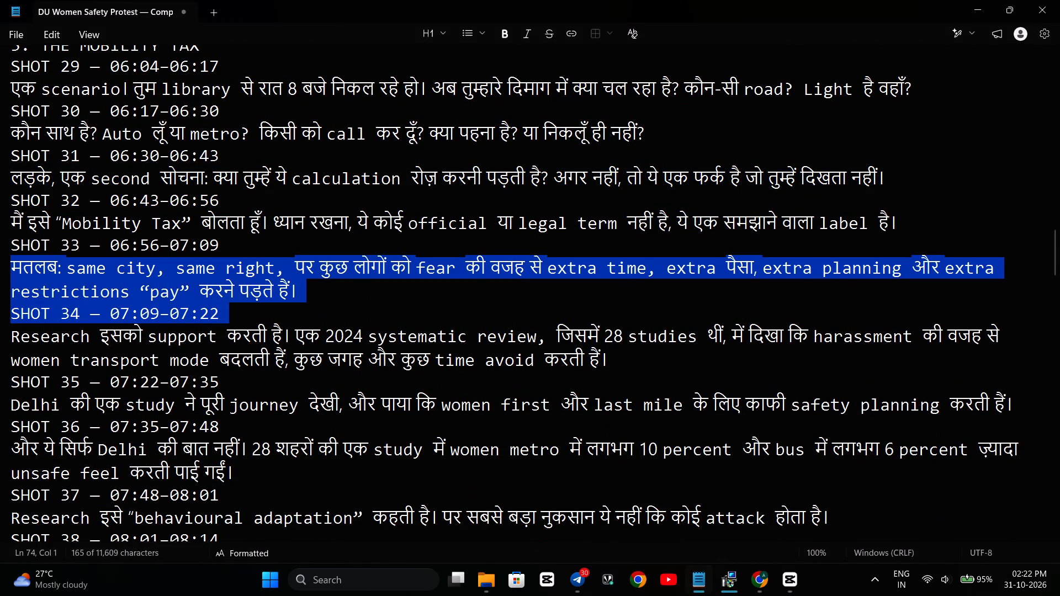
pyautogui.moveTo(305, 309); pyautogui.dragTo(320, 292)
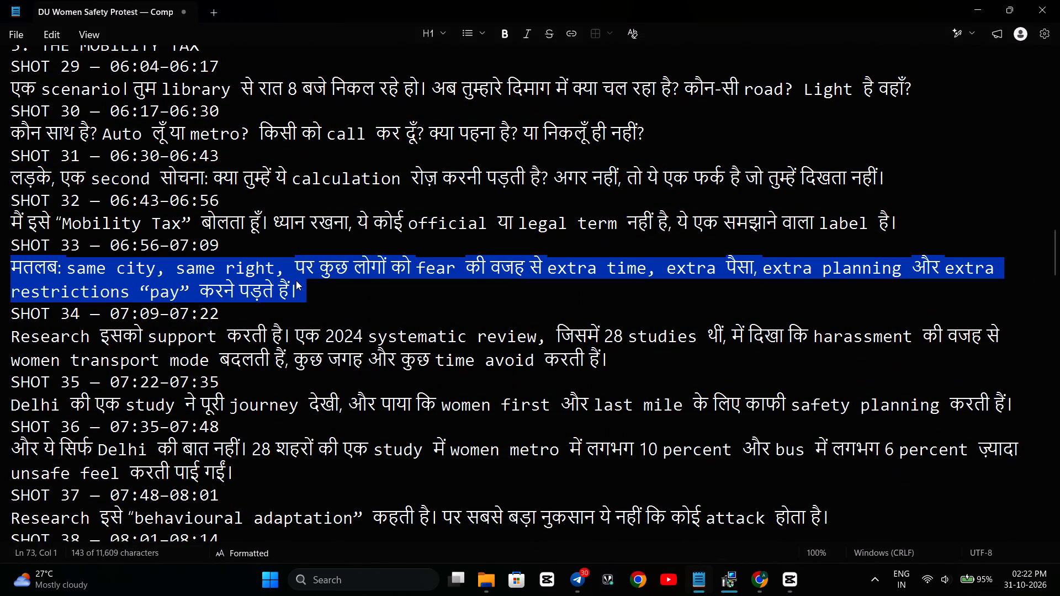
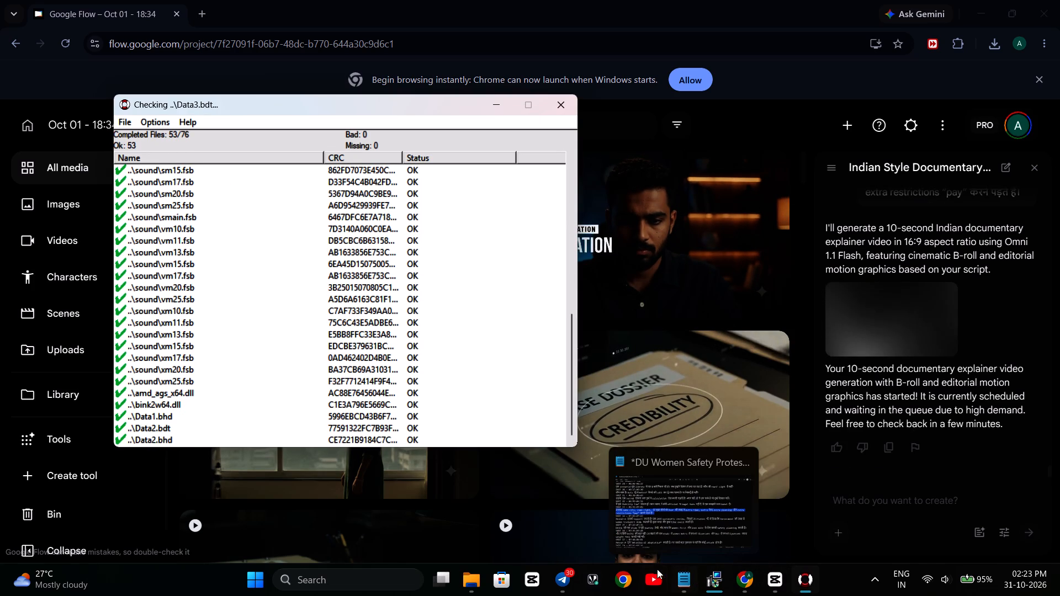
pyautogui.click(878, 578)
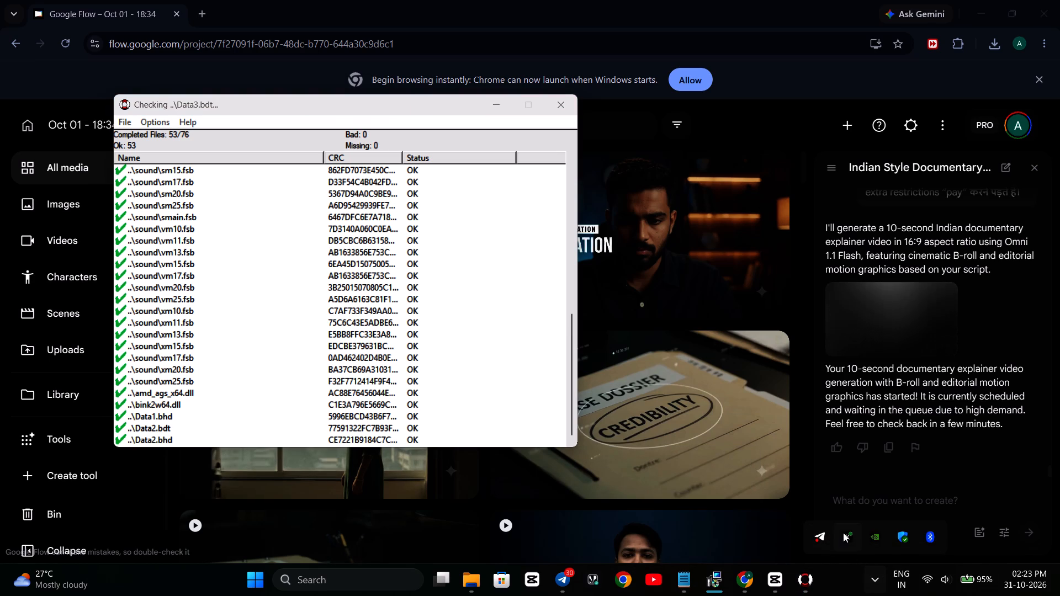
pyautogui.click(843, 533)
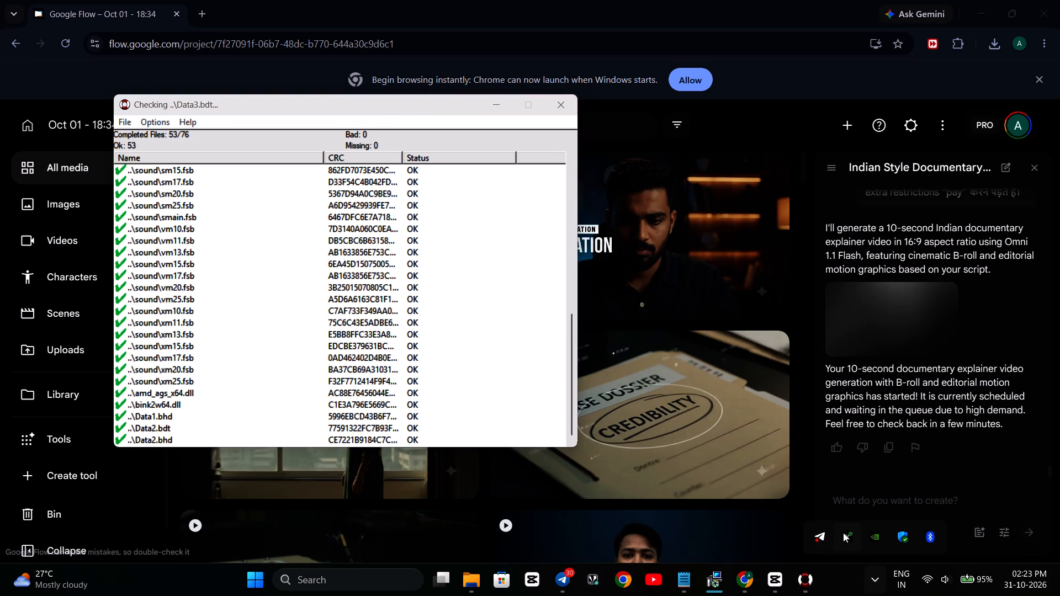
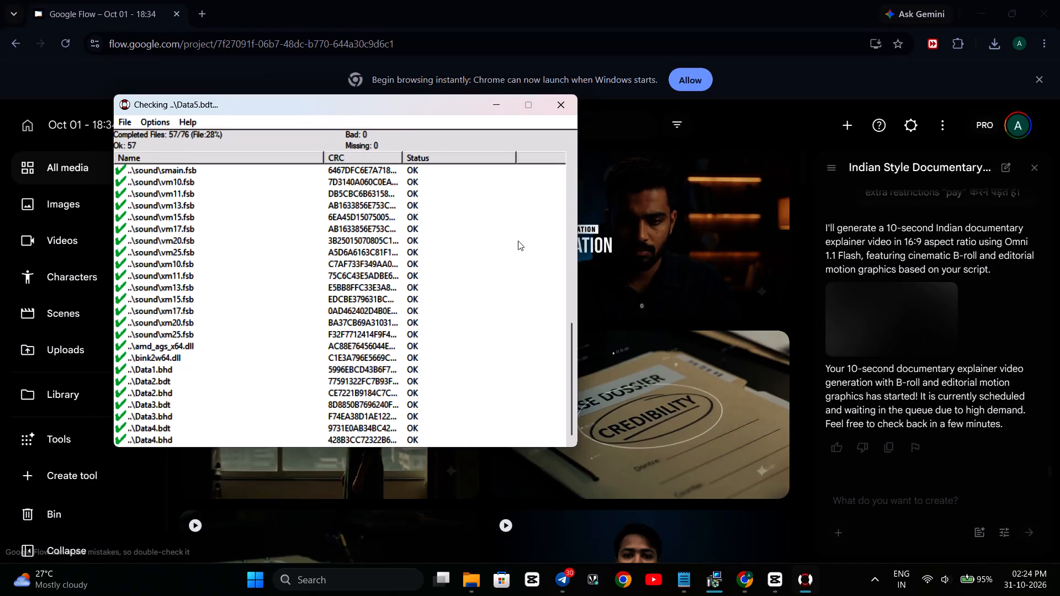
pyautogui.click(767, 586)
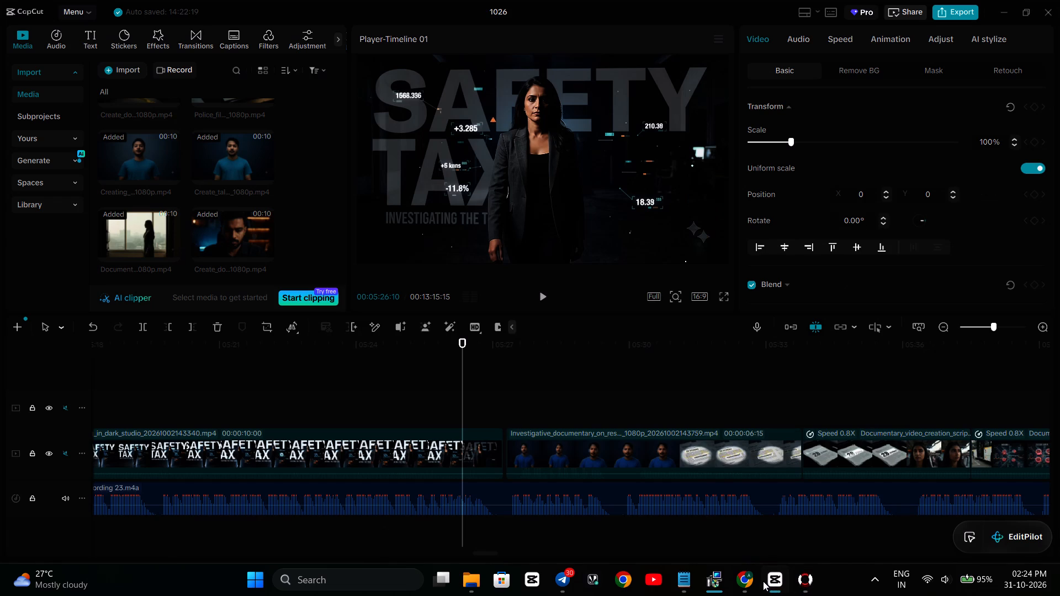
pyautogui.press('space')
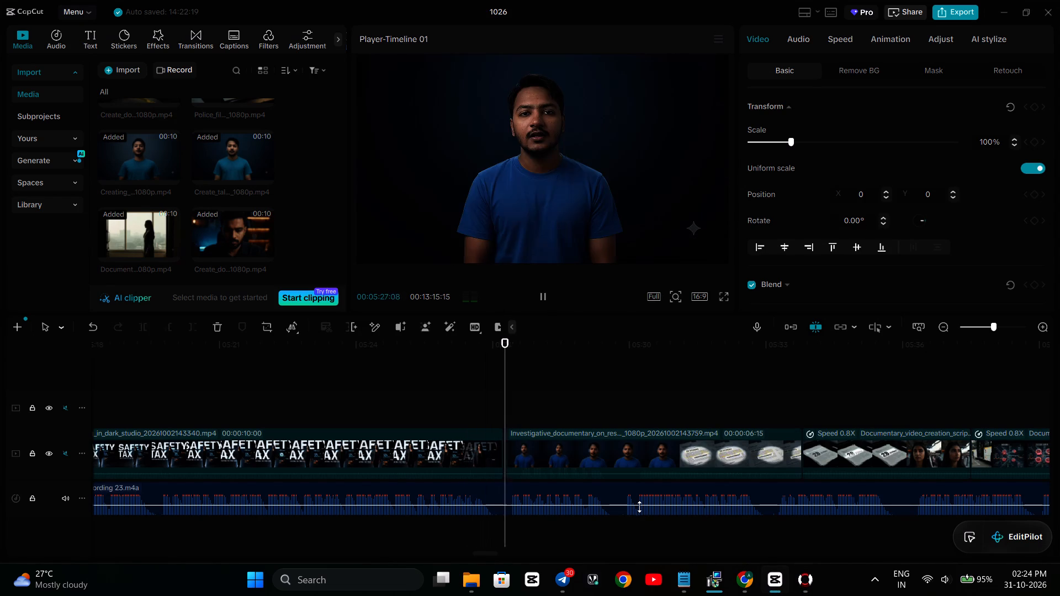
pyautogui.press('space')
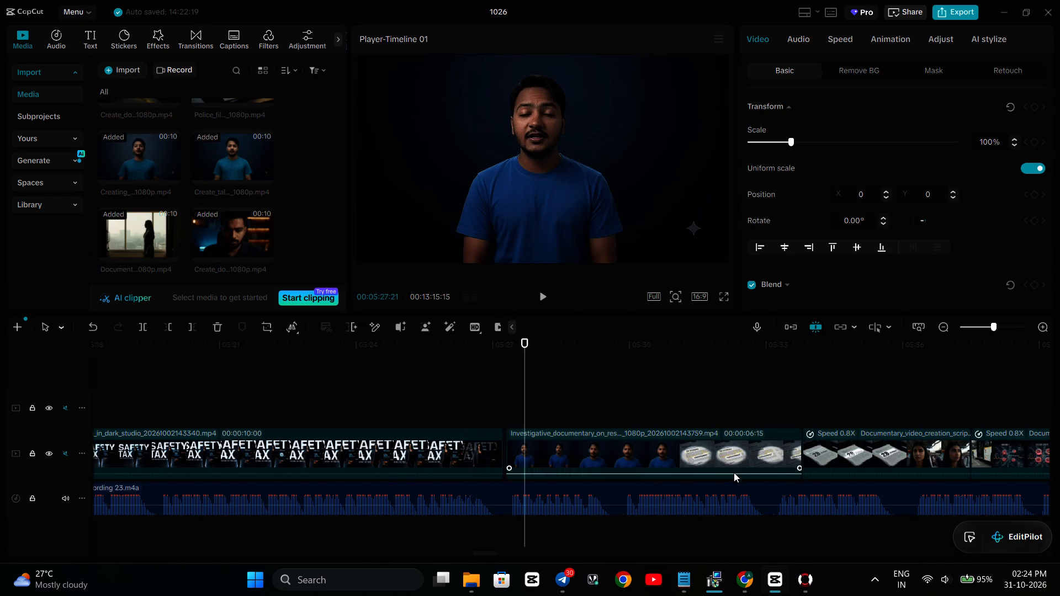
pyautogui.press('space')
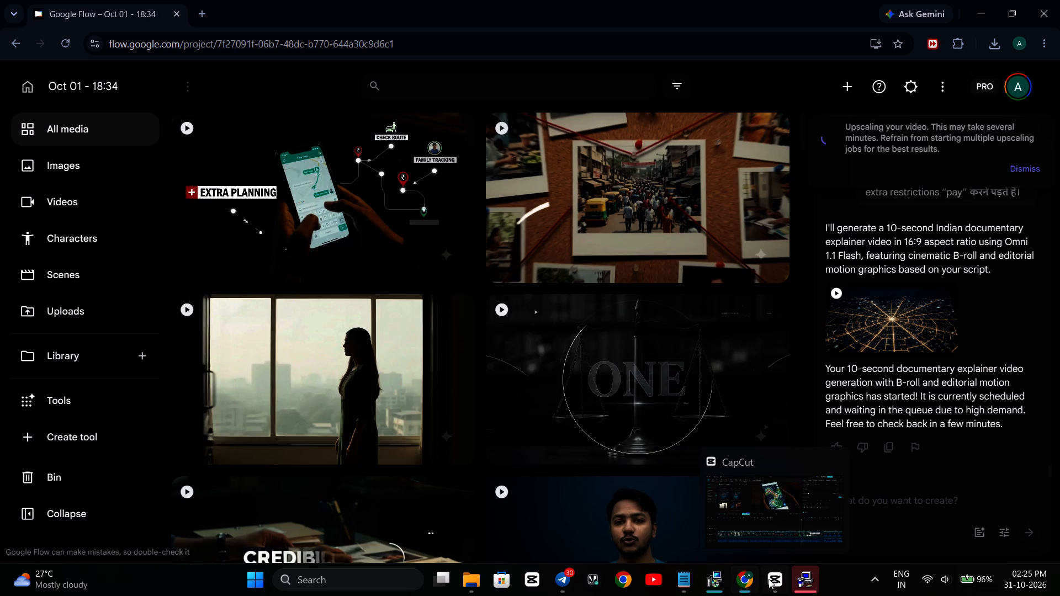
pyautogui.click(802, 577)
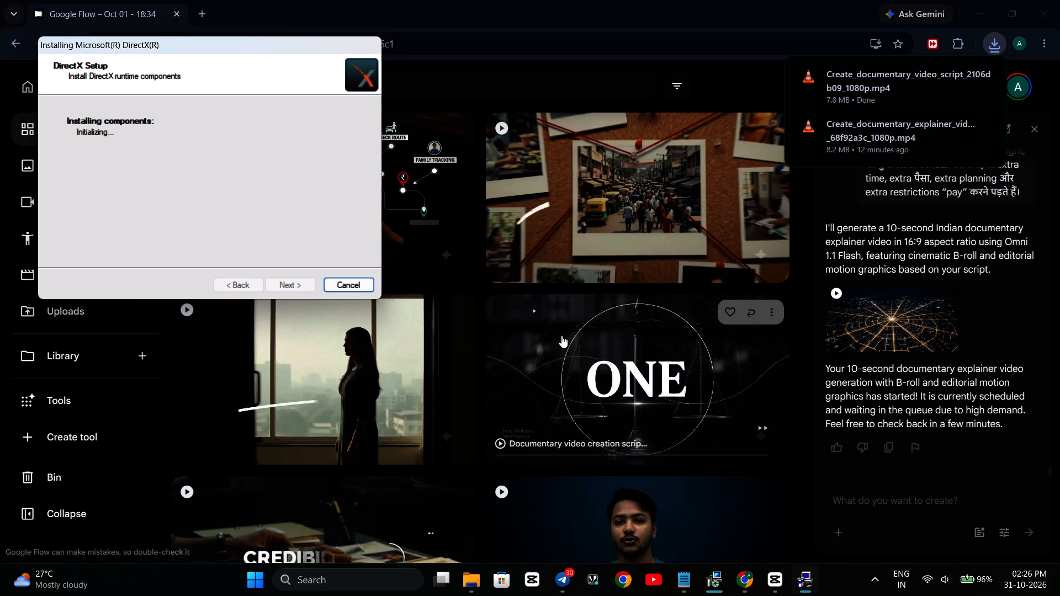
# Switch to CapCut and place the playhead at 00:05:17:06, in the gap just before the Host_walking_in_dark_studio clip.
pyautogui.click(773, 588)
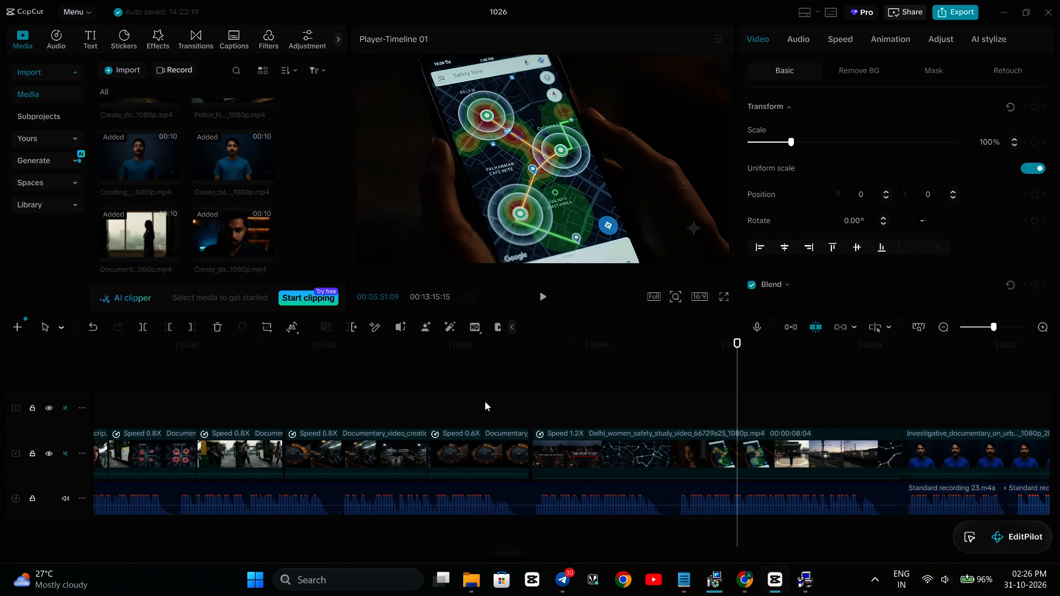
pyautogui.hscroll(5, 485, 401)
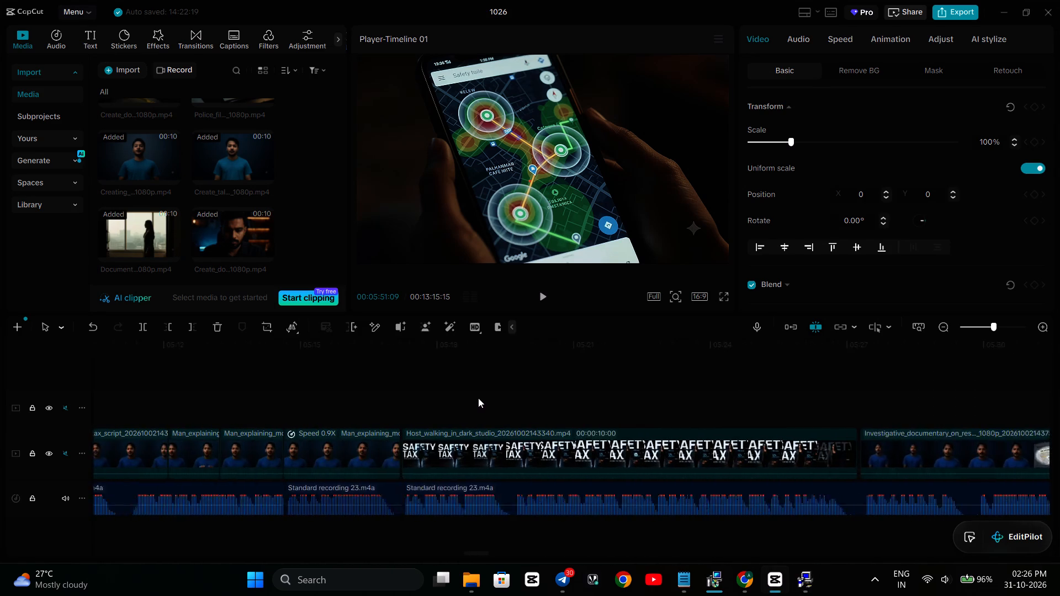
pyautogui.hscroll(1, 478, 398)
pyautogui.click(474, 390)
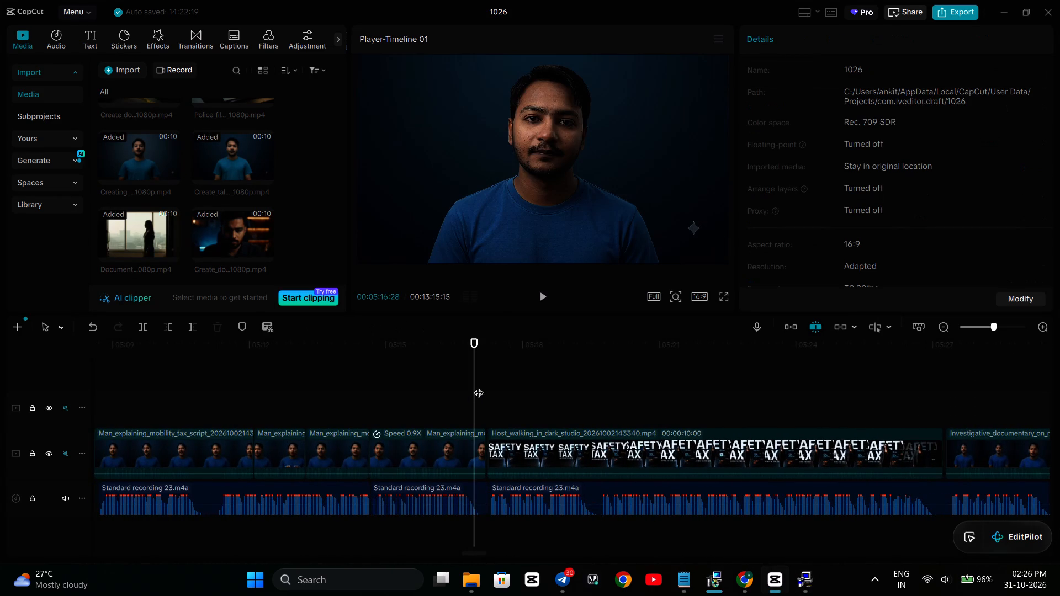
pyautogui.press('Right')
pyautogui.press('Right')
pyautogui.press('Right')
pyautogui.press('Right')
pyautogui.press('Right')
pyautogui.press('Right')
pyautogui.press('Right')
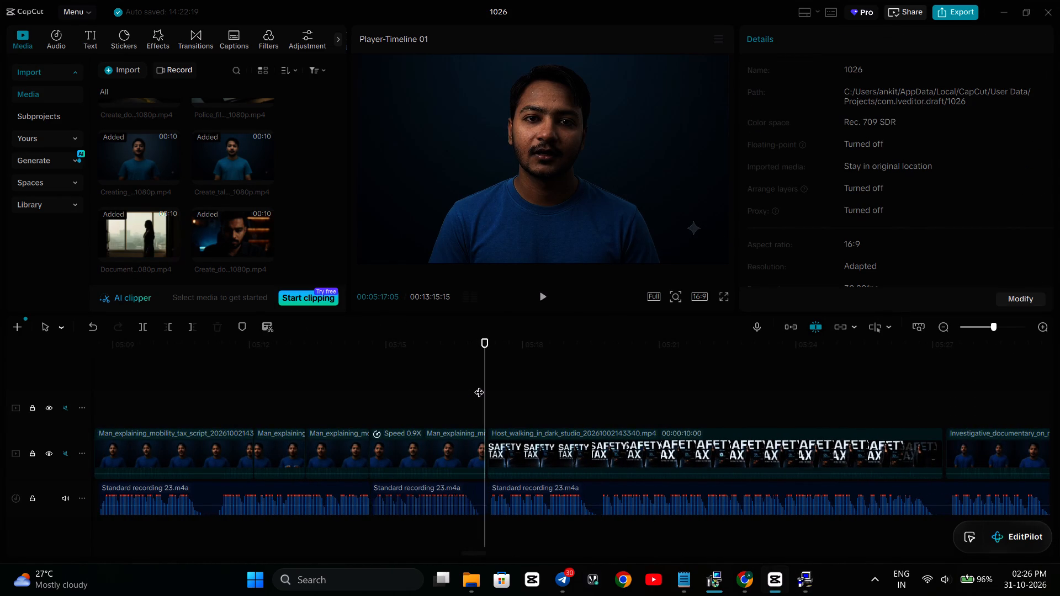
pyautogui.press('Right')
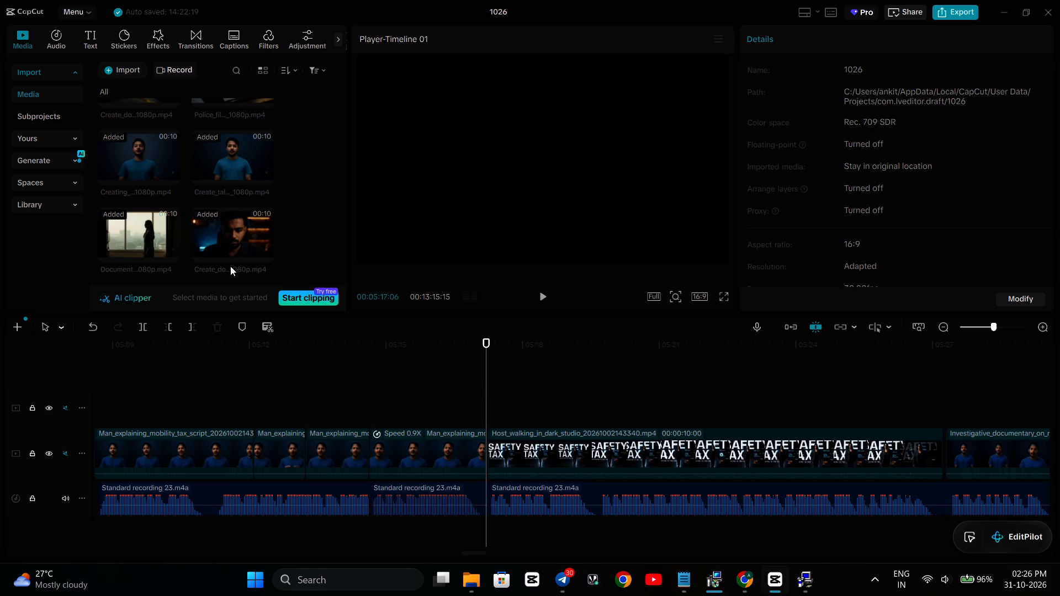
# Import Create_documentary_video_script_2106db09_1080p from the device, searching for 210, and add it to the timeline at the playhead.
pyautogui.click(118, 64)
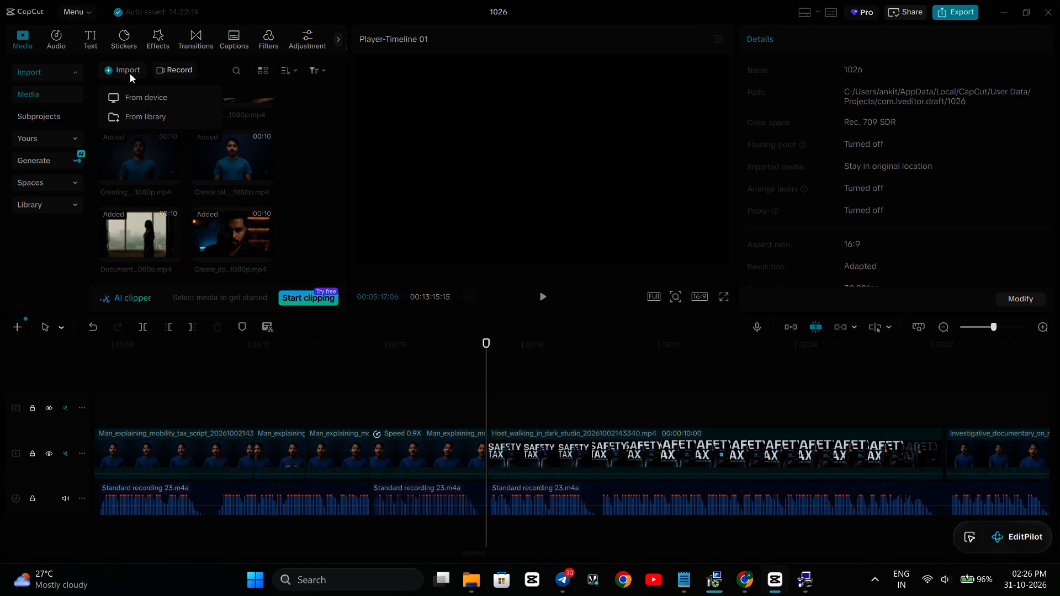
pyautogui.click(132, 98)
pyautogui.write('21')
pyautogui.press('0')
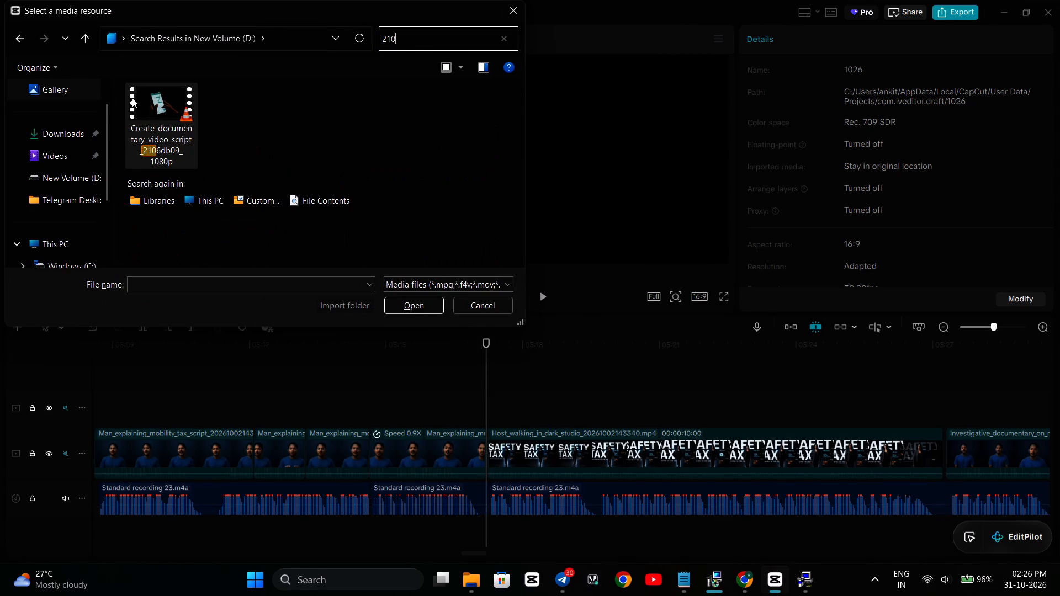
pyautogui.click(132, 98)
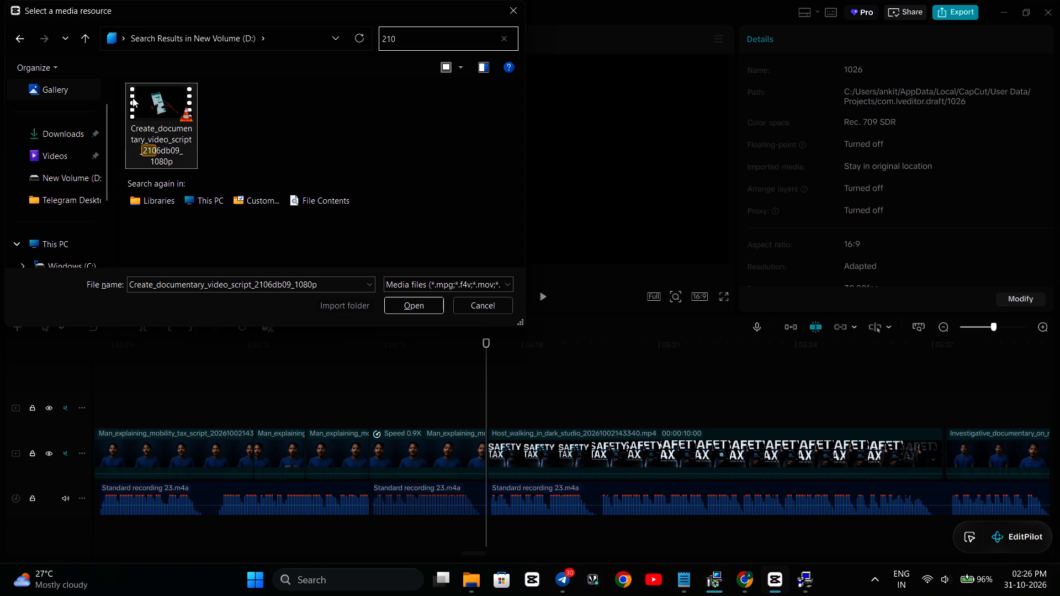
pyautogui.click(404, 311)
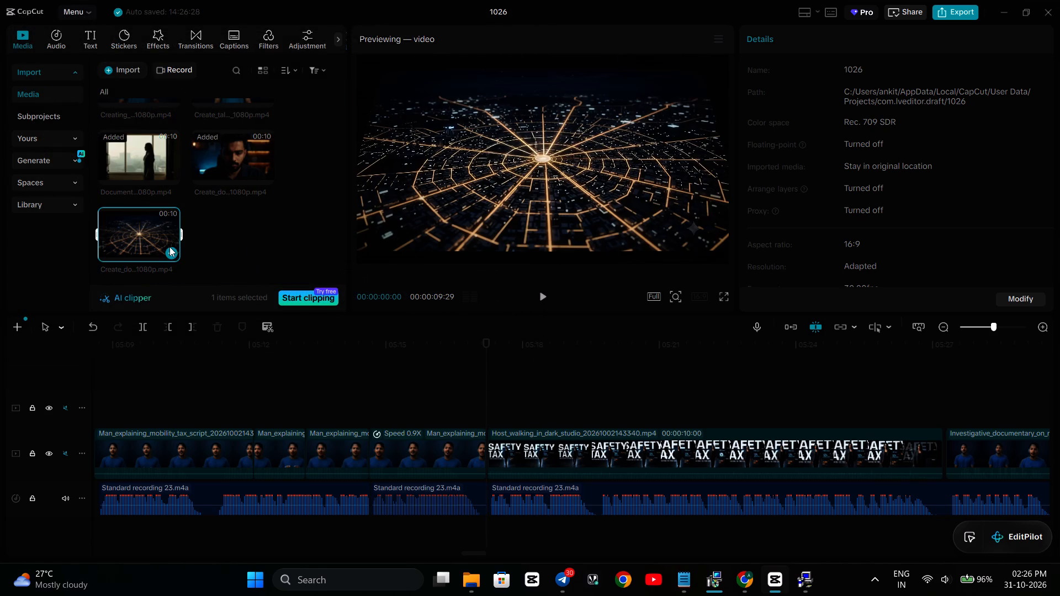
pyautogui.click(169, 247)
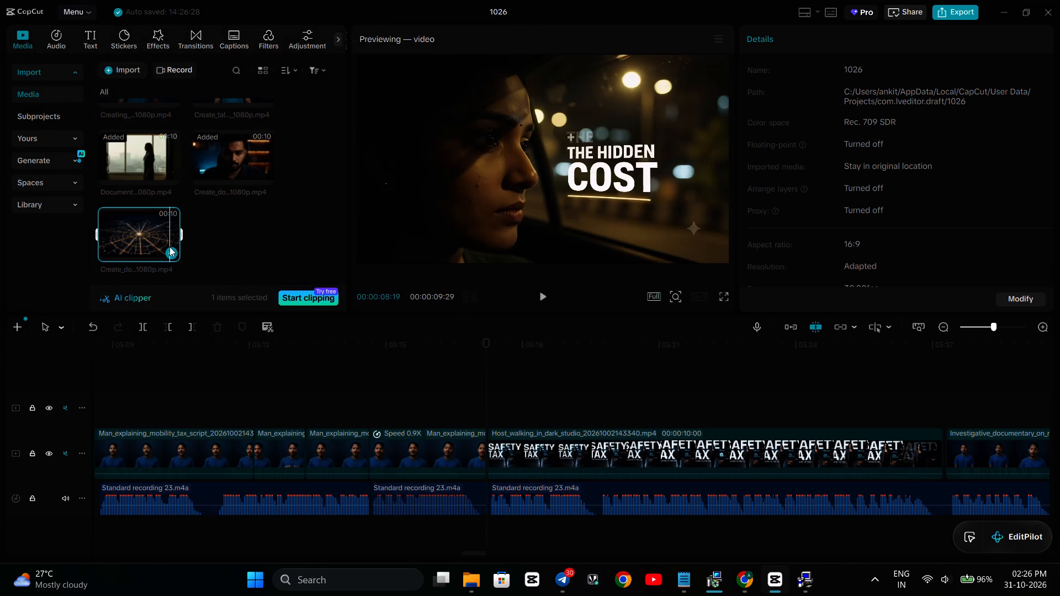
pyautogui.click(171, 252)
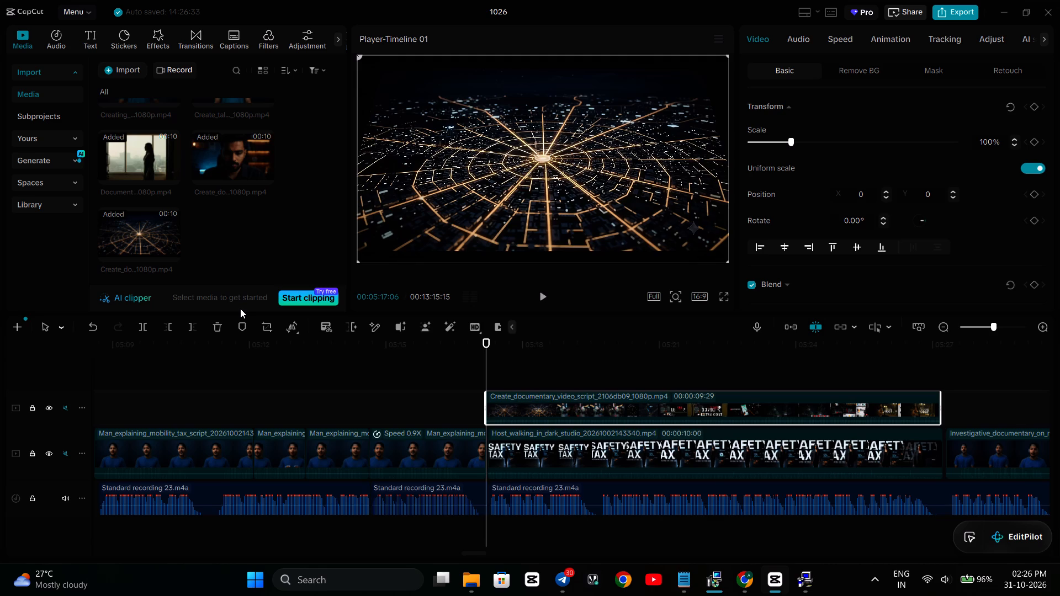
# Preview the added clip, delete the Host_walking_in_dark_studio clip, and move the new clip into its place on the main track.
pyautogui.press('space')
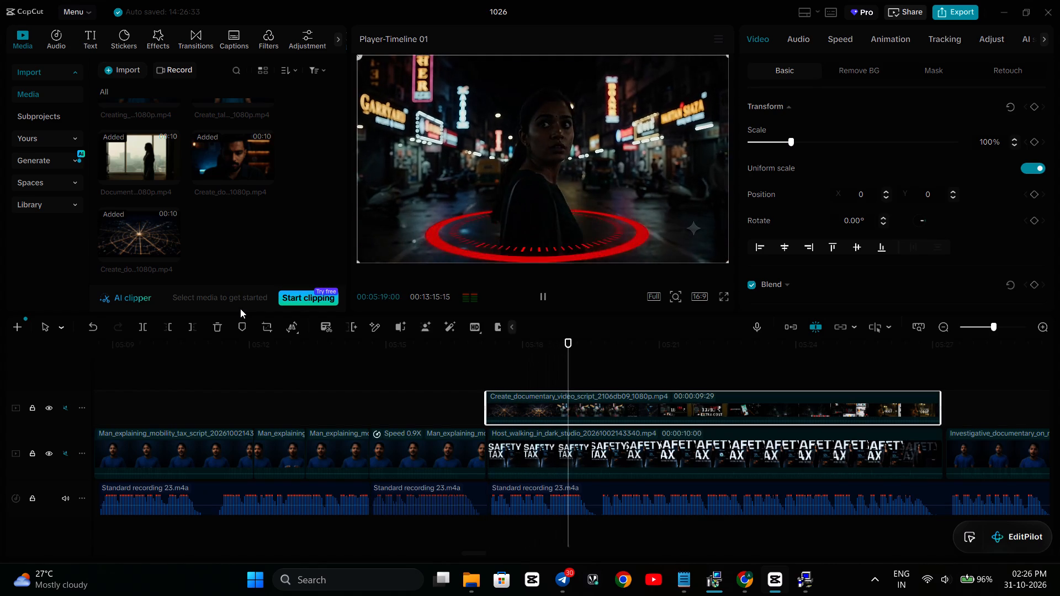
pyautogui.press('space')
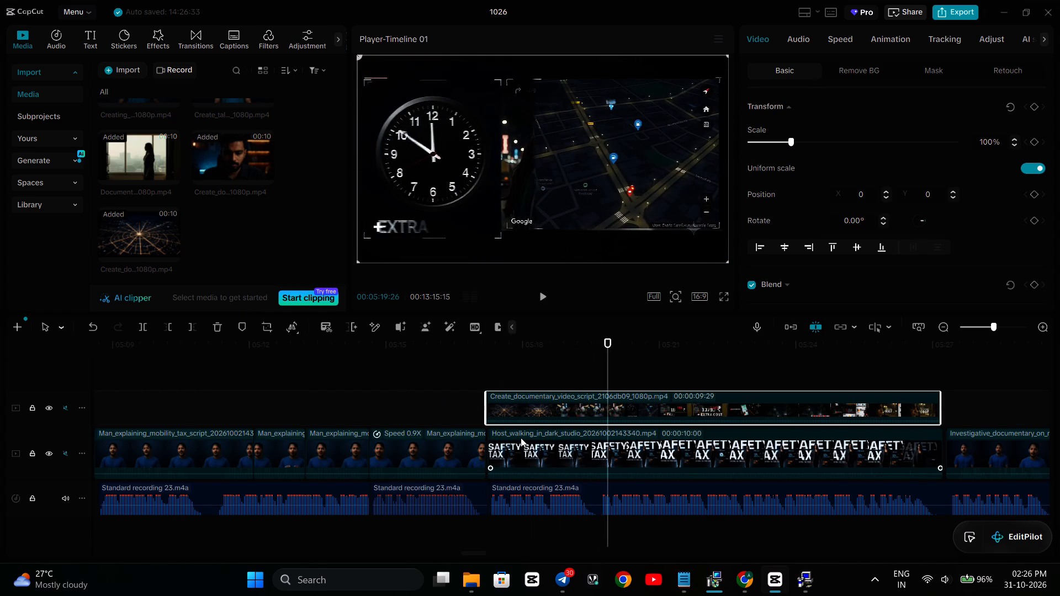
pyautogui.click(528, 440)
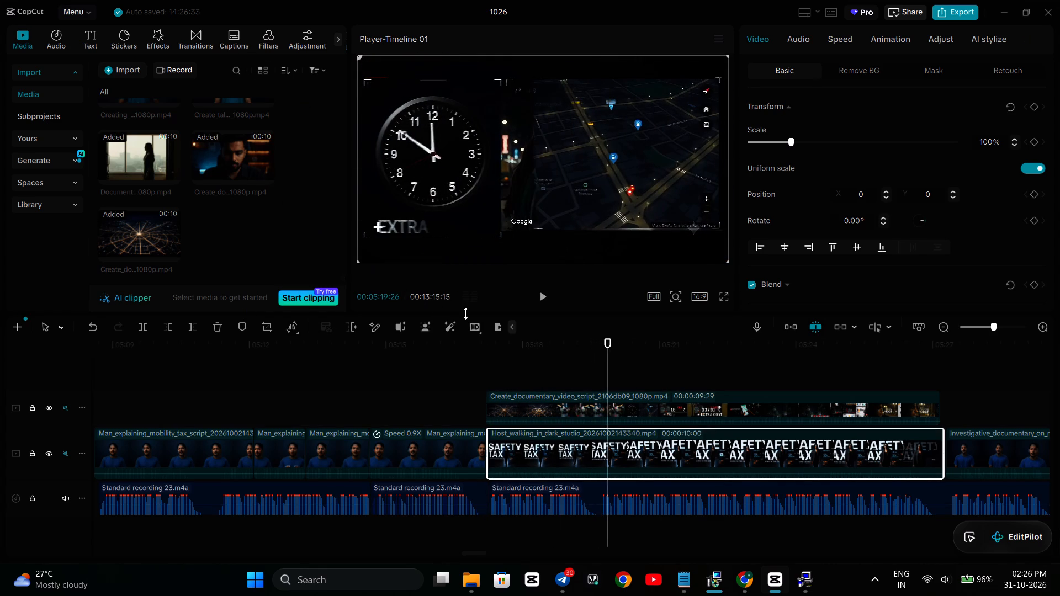
pyautogui.press('BackSpace')
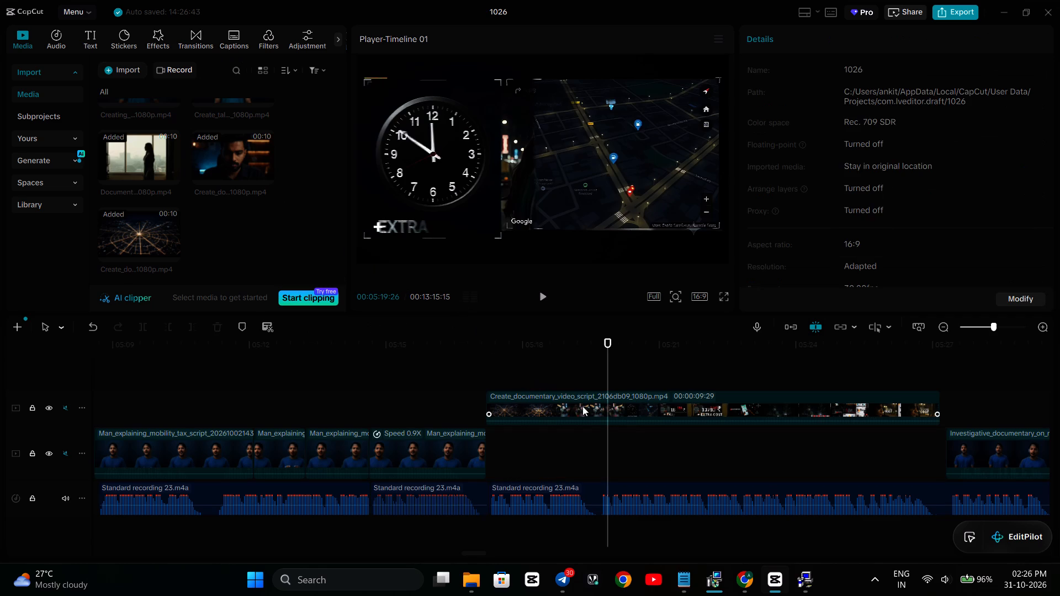
pyautogui.moveTo(582, 406); pyautogui.dragTo(586, 437)
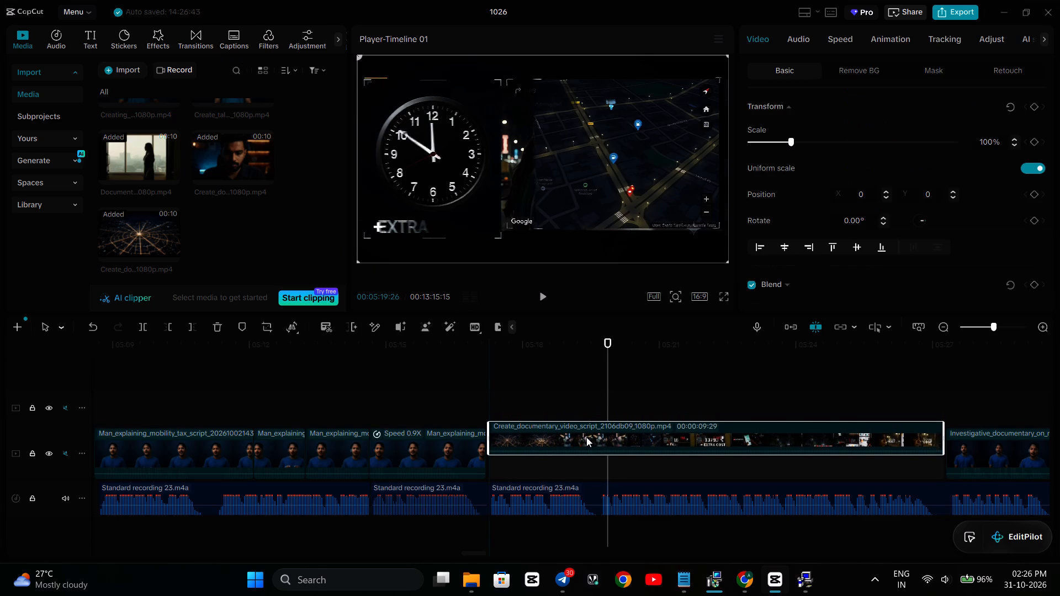
# Play the timeline from the presenter clip through the whole inserted documentary clip to check it against the voiceover.
pyautogui.click(394, 394)
pyautogui.press('space')
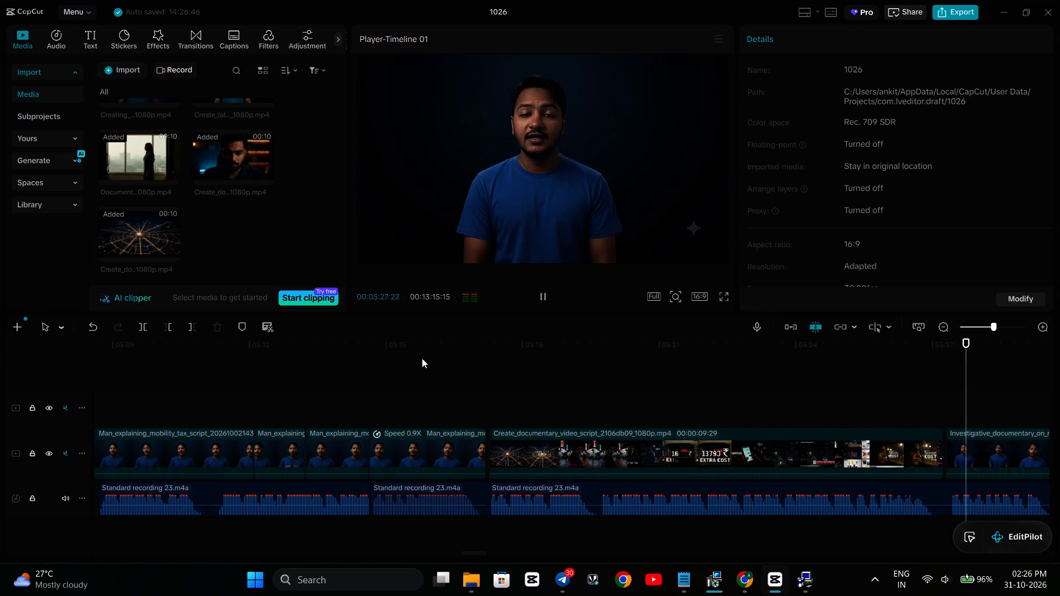
pyautogui.press('space')
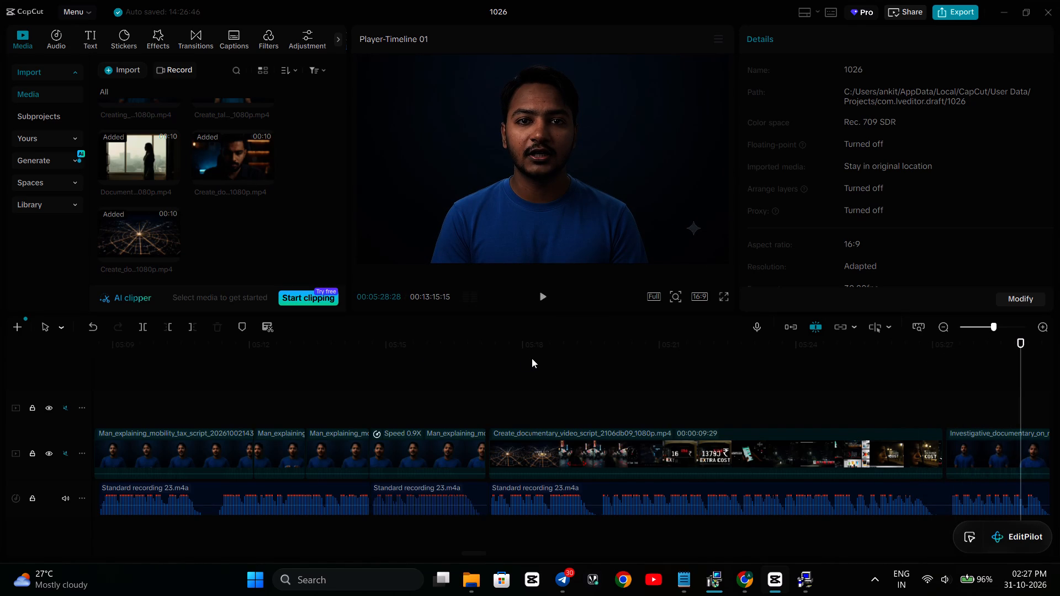
# Play the documentary clip from 00:05:18:26 and step frame by frame around 00:05:19:21 to examine the woman-to-clock-and-map scene change.
pyautogui.click(563, 381)
pyautogui.click(576, 374)
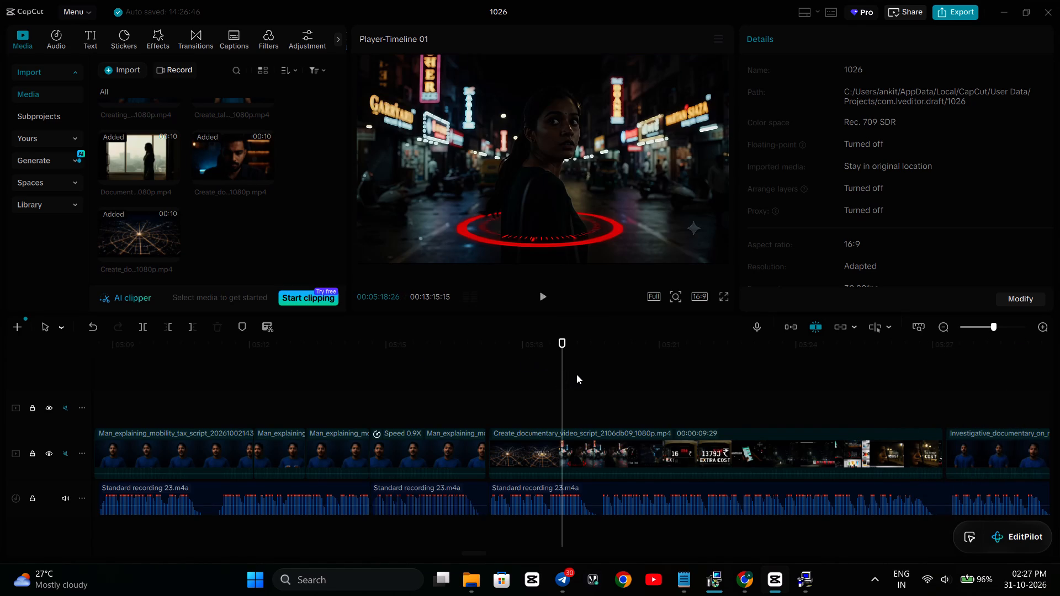
pyautogui.press('space')
pyautogui.press('space')
pyautogui.press('space')
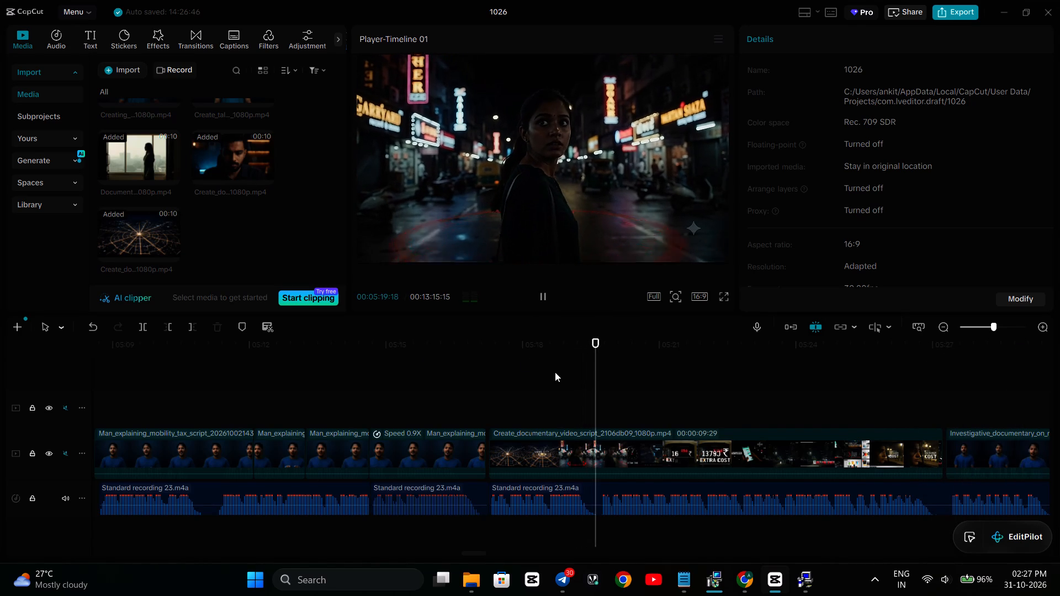
pyautogui.press('space')
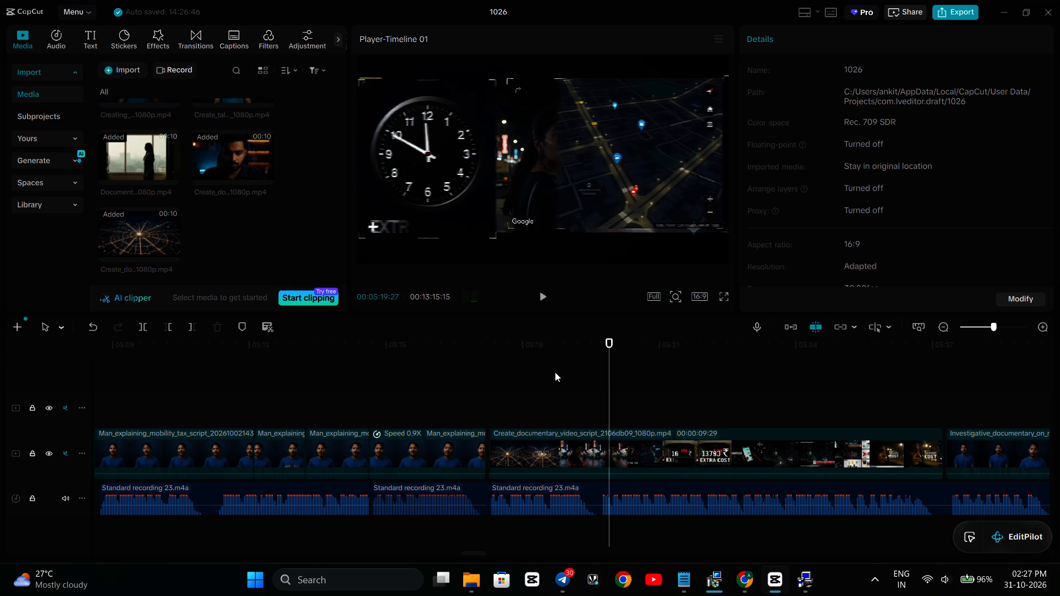
pyautogui.press('Left')
pyautogui.press('Left')
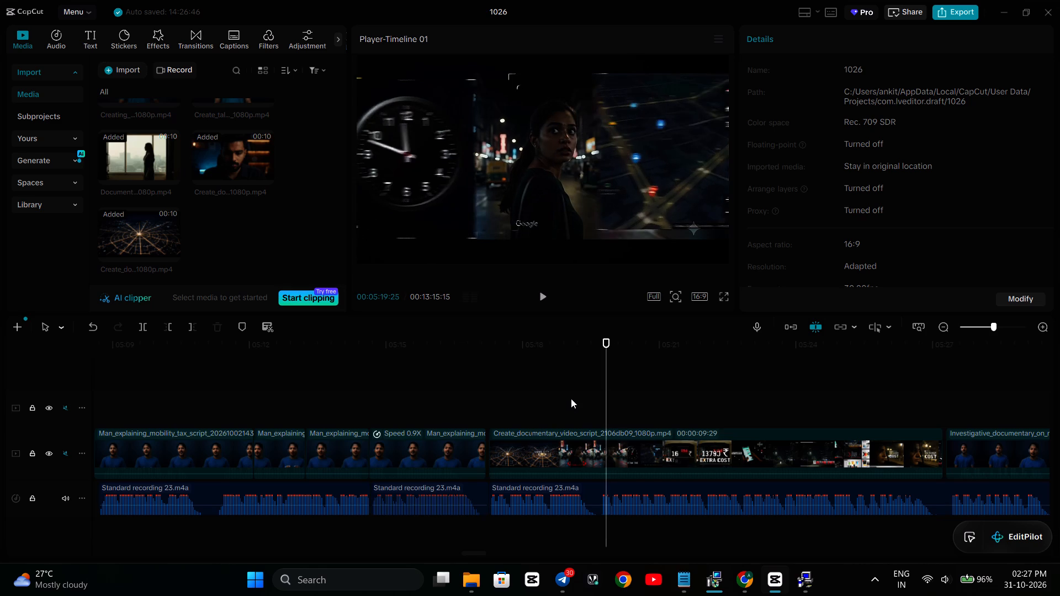
pyautogui.press('Left')
pyautogui.press('Left')
pyautogui.press('Left')
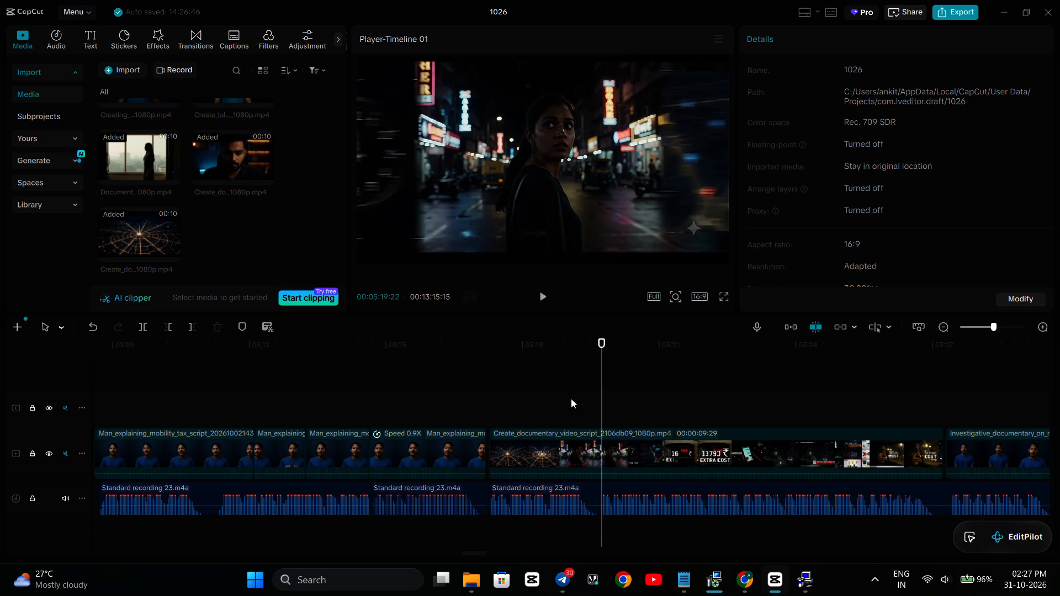
pyautogui.press('Left')
pyautogui.press('Right')
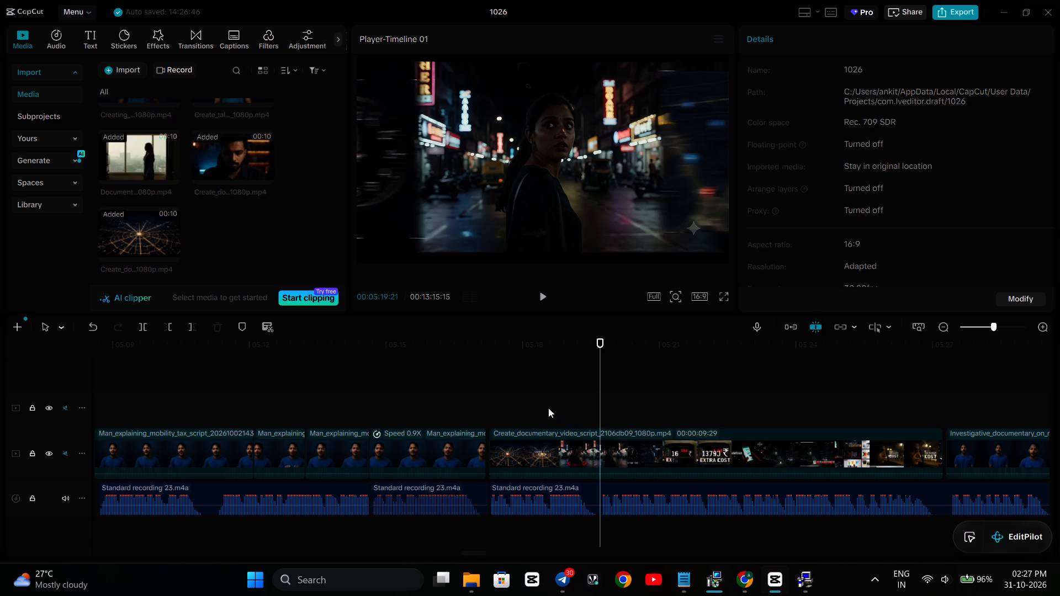
# Split the Create_documentary_video_script_2106db09 clip at 00:05:18:16, where the SAME CITY shot changes to the woman on the street.
pyautogui.click(547, 406)
pyautogui.click(523, 399)
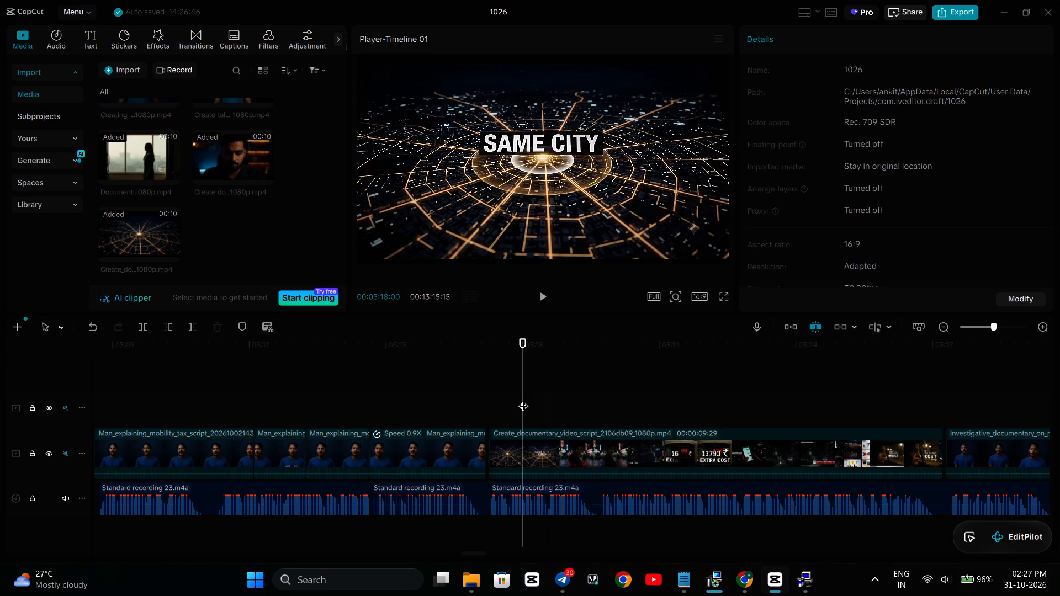
pyautogui.press('space')
pyautogui.press('space')
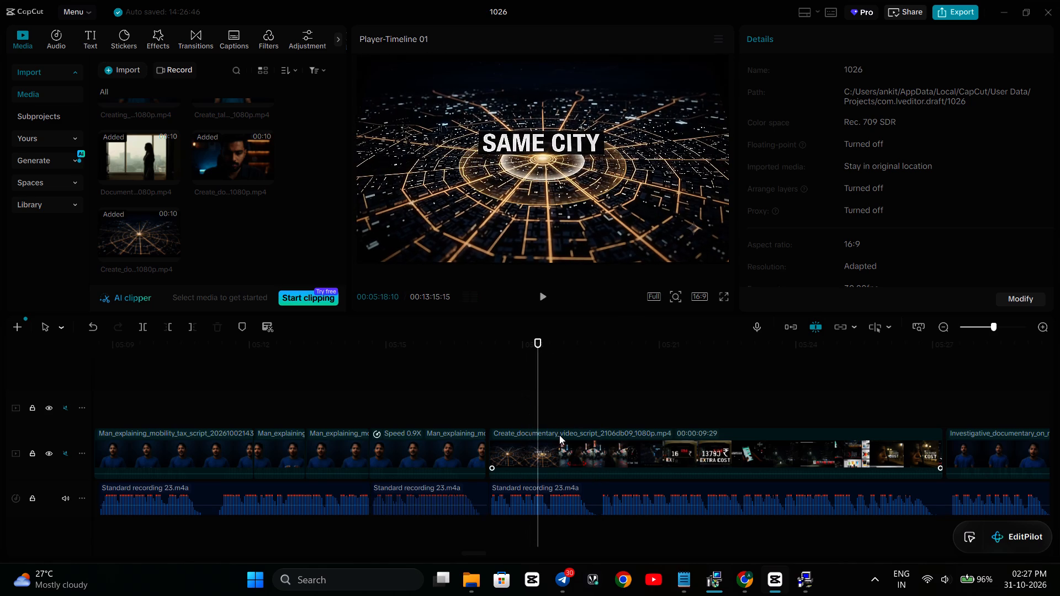
pyautogui.click(559, 435)
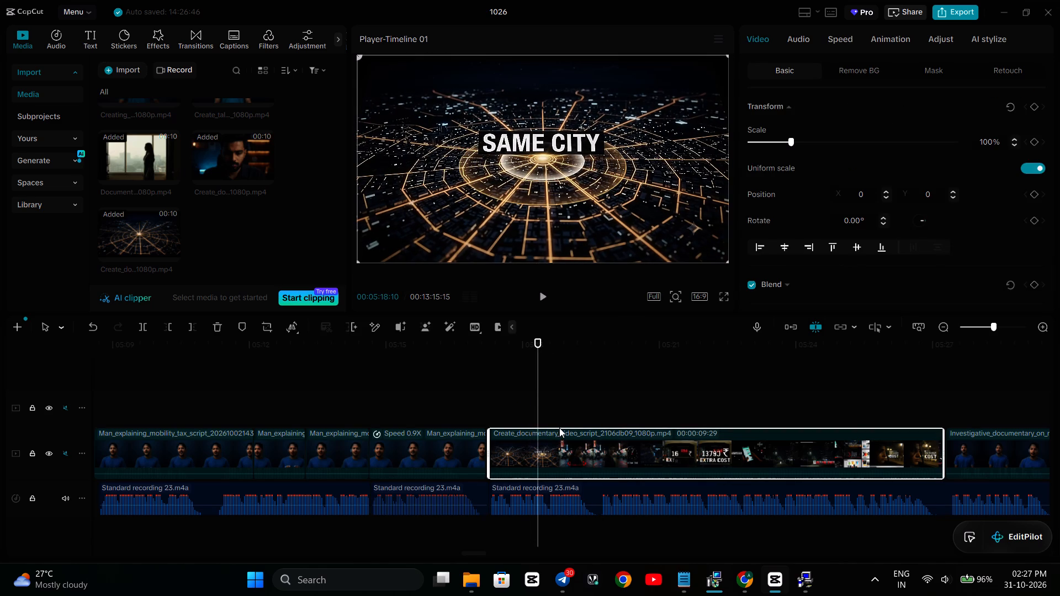
pyautogui.press('Right')
pyautogui.press('Right')
pyautogui.press('Right')
pyautogui.press('Right')
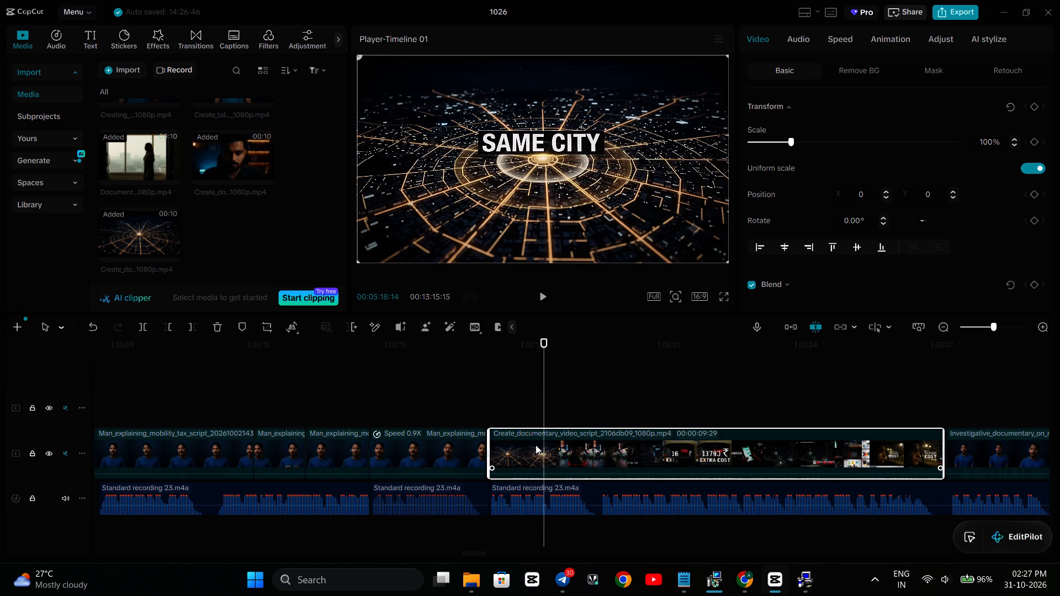
pyautogui.press('Right')
pyautogui.press('Right')
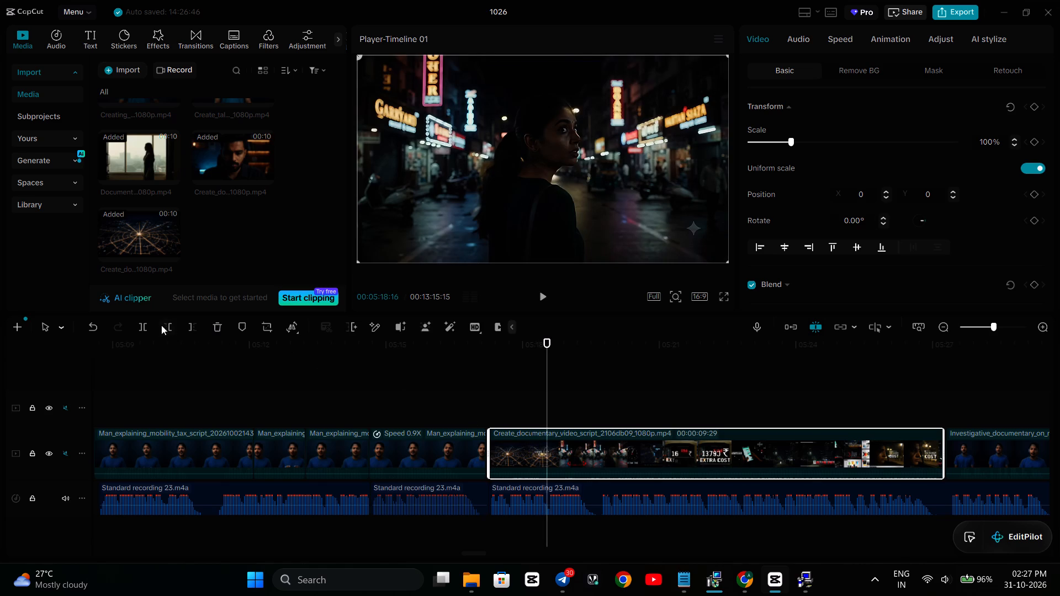
pyautogui.click(140, 324)
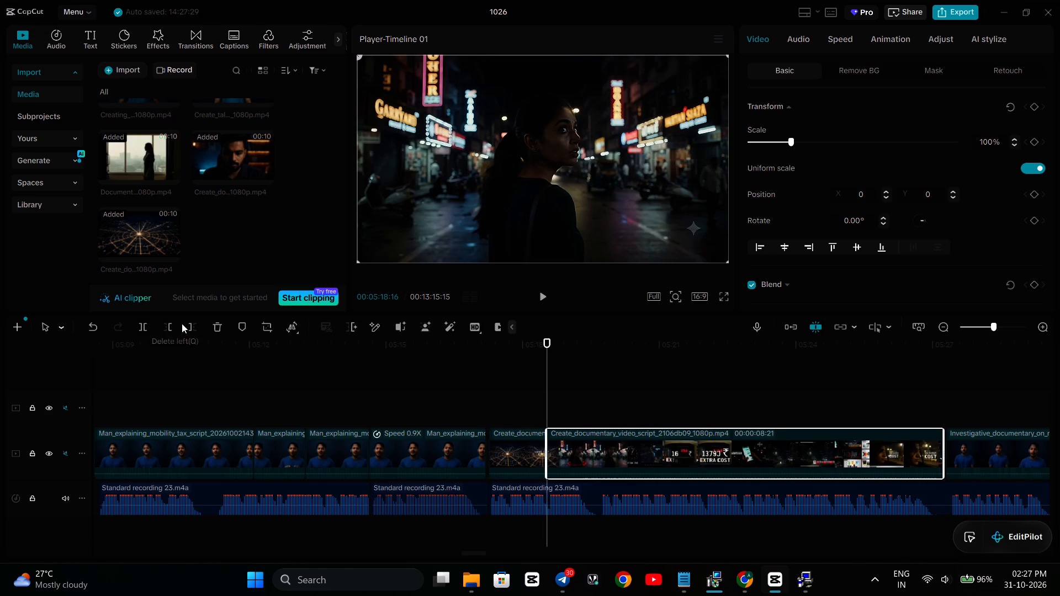
# Play the second part of the documentary clip from the EXTRA PLANNING scene to the closing statistics scene to check it against the voiceover.
pyautogui.click(733, 416)
pyautogui.press('space')
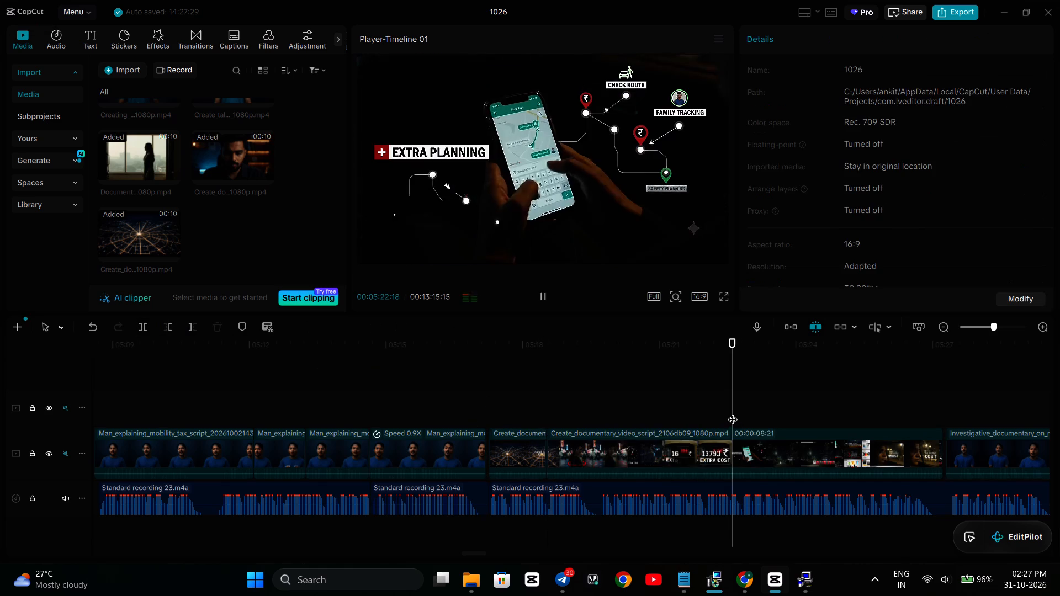
pyautogui.press('space')
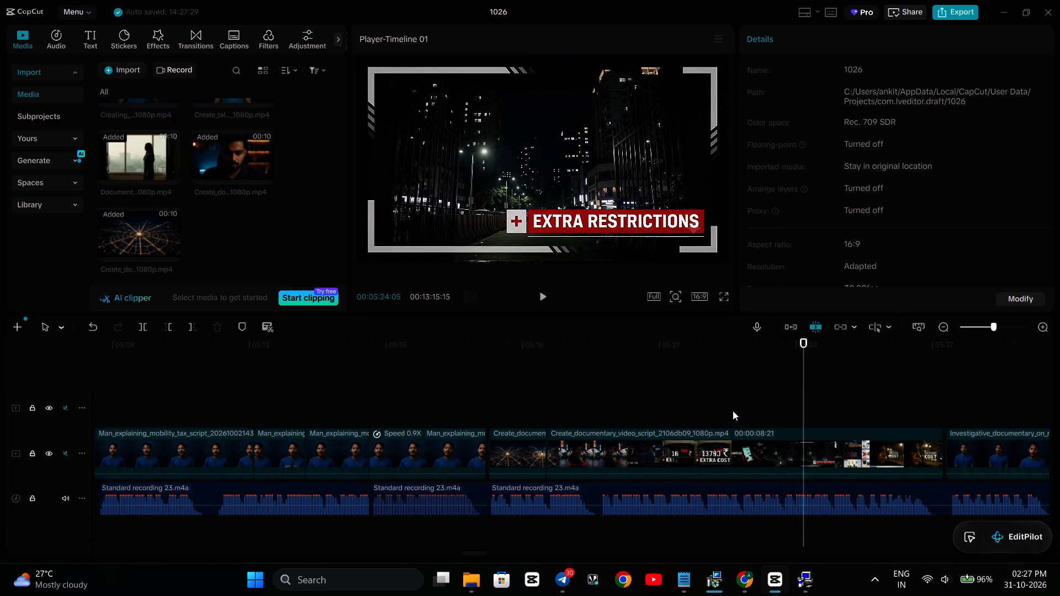
pyautogui.press('space')
pyautogui.press('space')
pyautogui.press('space')
pyautogui.press('space')
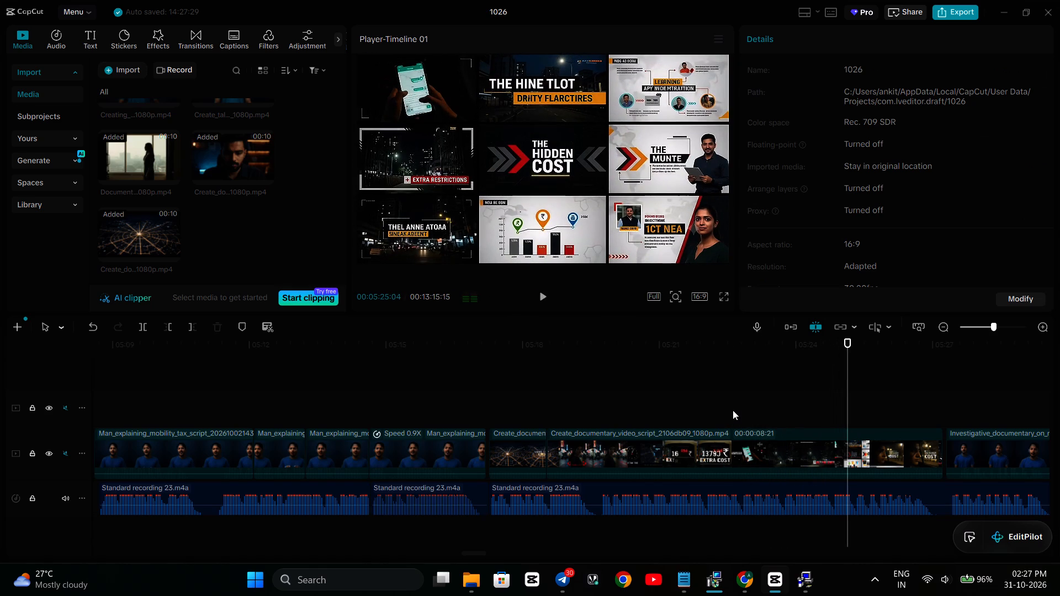
pyautogui.press('space')
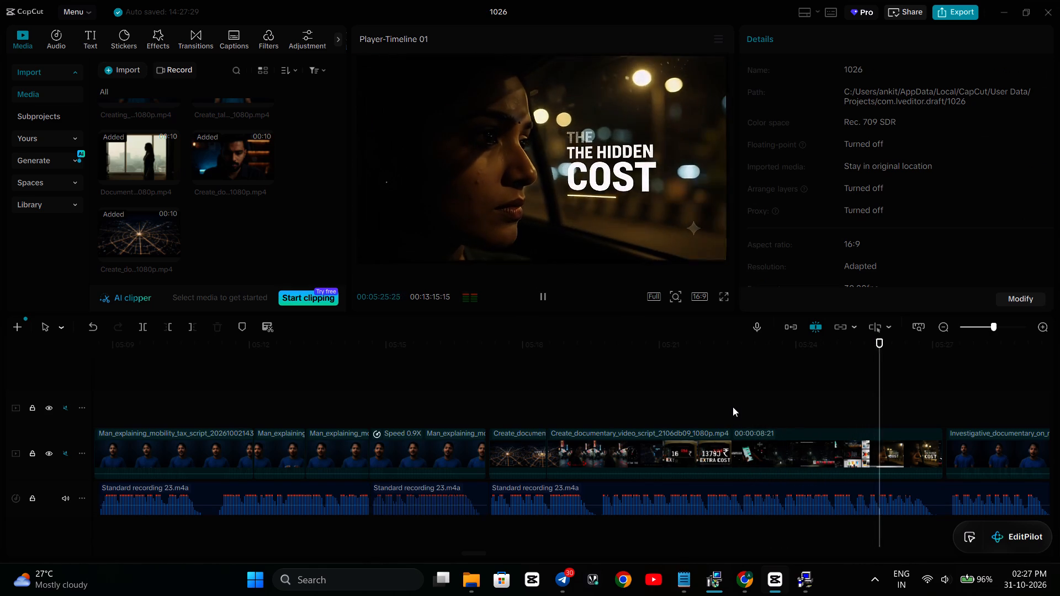
pyautogui.press('space')
pyautogui.press('space')
pyautogui.press('space')
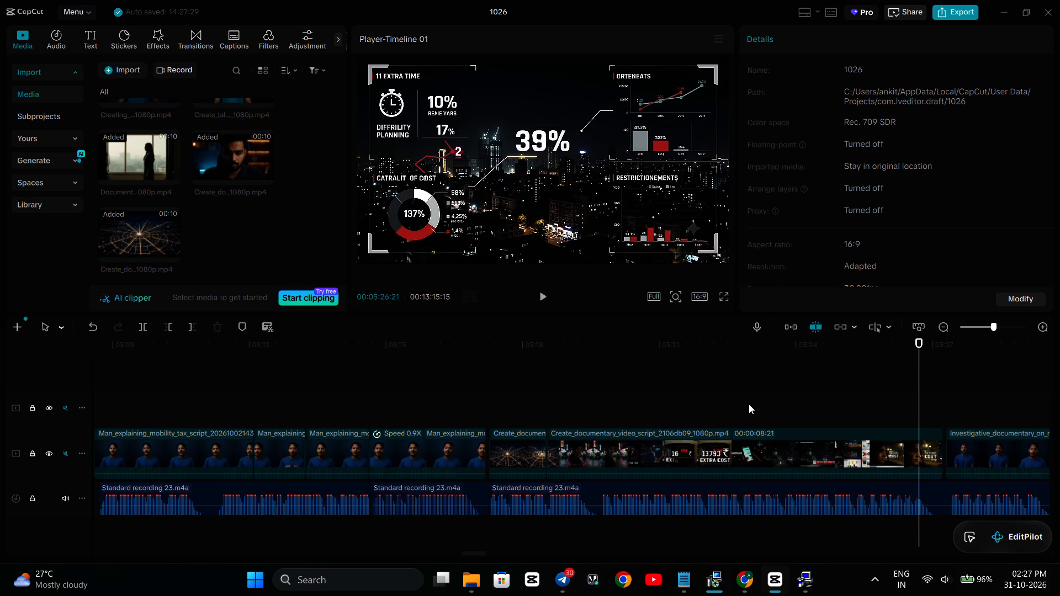
# Trim off the end of the second documentary clip part from 00:05:26:15, removing the statistics scene after THE HIDDEN COST.
pyautogui.press('Right')
pyautogui.press('Right')
pyautogui.press('Right')
pyautogui.press('Right')
pyautogui.press('Right')
pyautogui.press('Left')
pyautogui.press('Left')
pyautogui.press('Left')
pyautogui.press('Left')
pyautogui.press('Left')
pyautogui.press('Left')
pyautogui.press('Left')
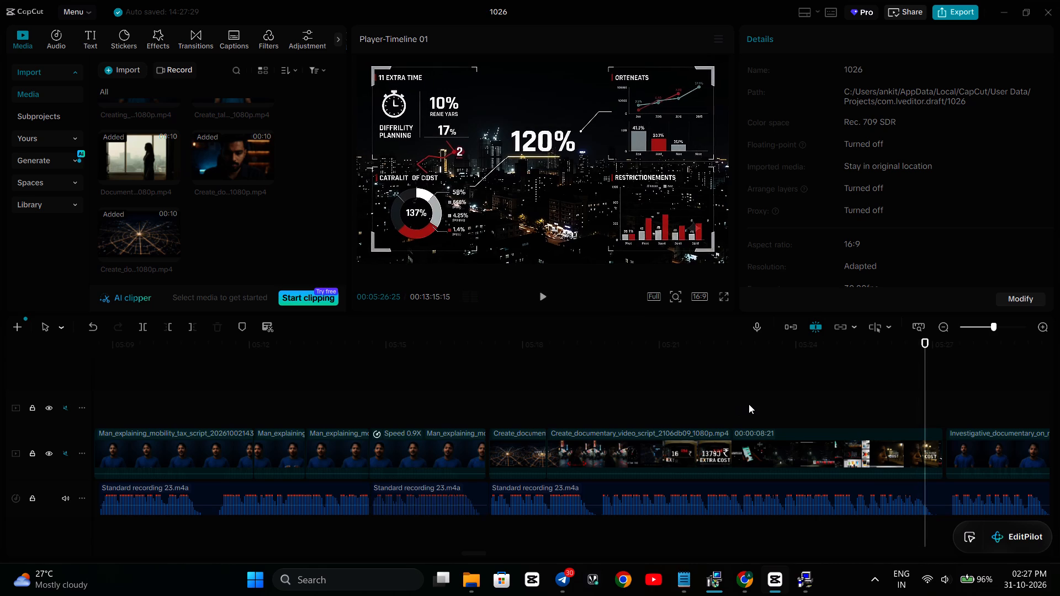
pyautogui.press('Left')
pyautogui.press('Left')
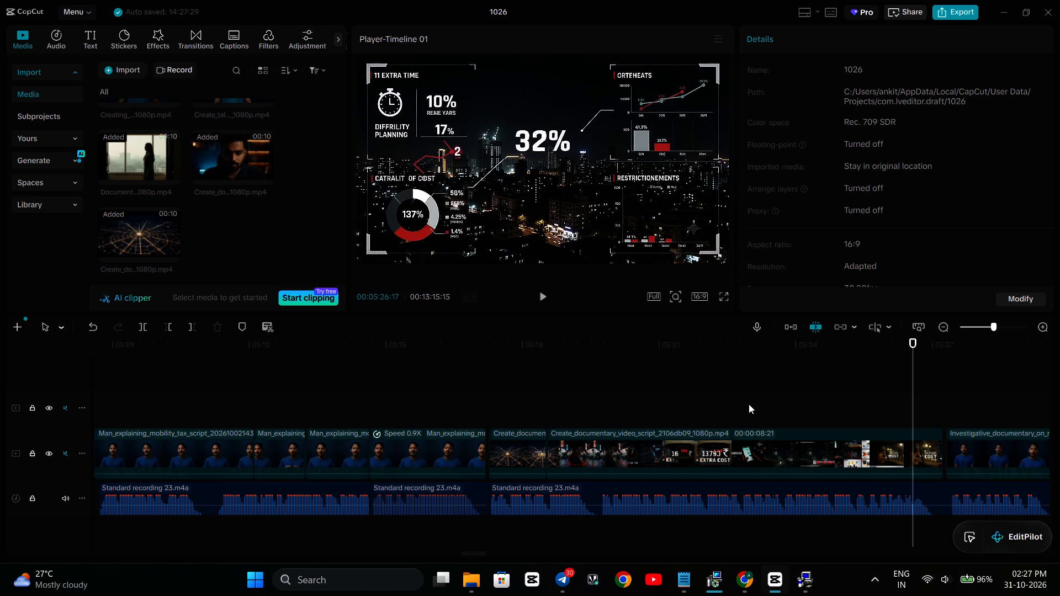
pyautogui.press('Left')
pyautogui.press('Left')
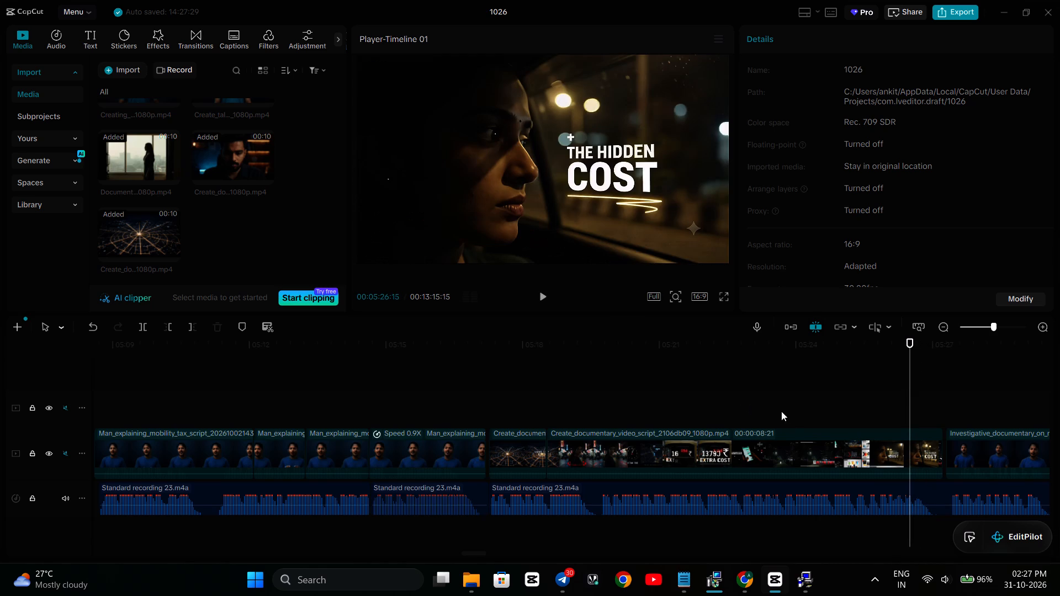
pyautogui.click(800, 438)
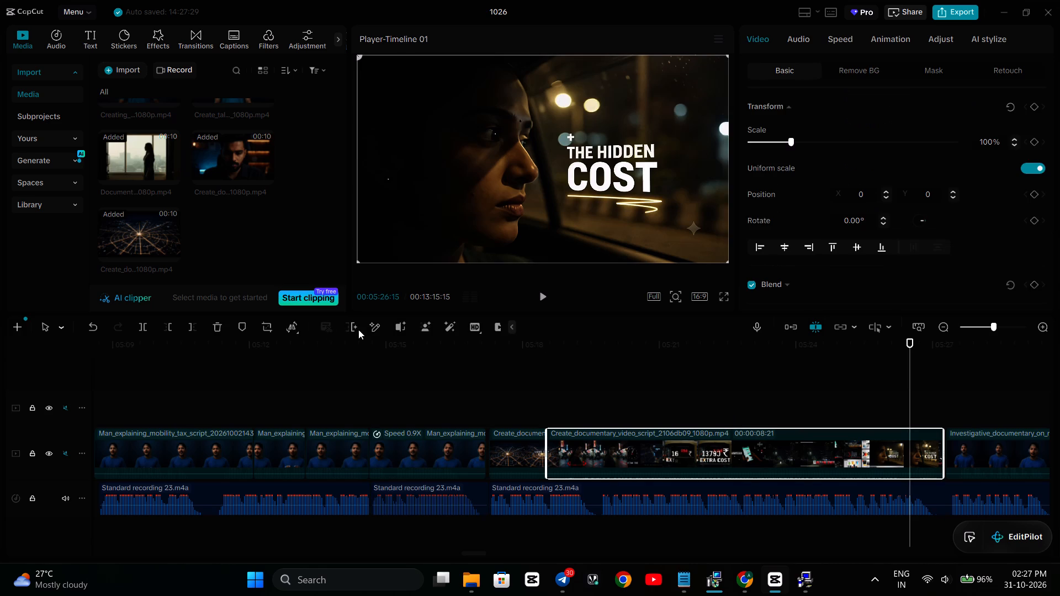
pyautogui.click(193, 322)
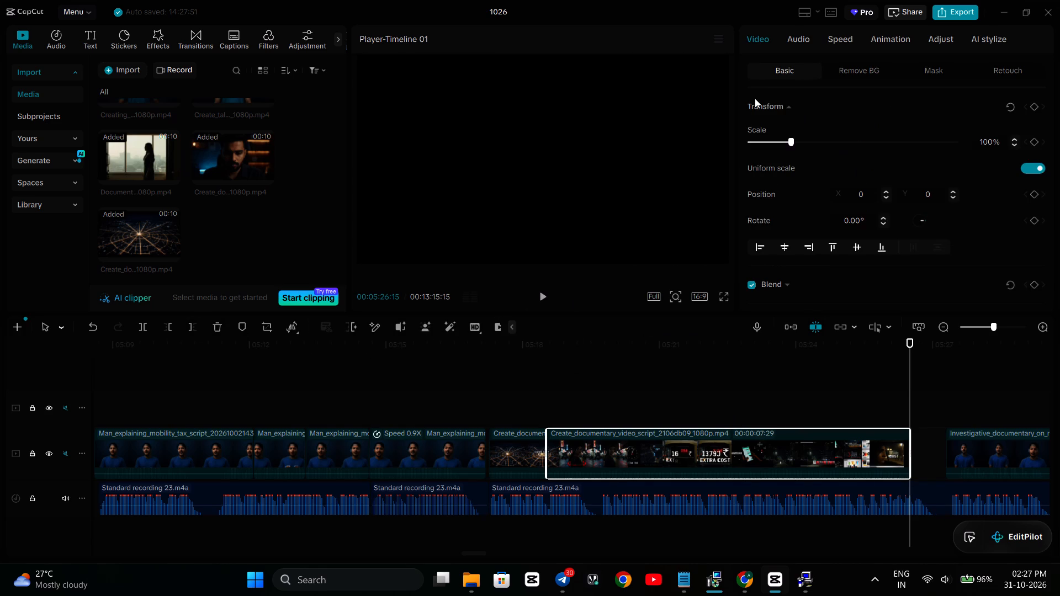
# Slow the second documentary clip part to 0.90x speed.
pyautogui.click(839, 40)
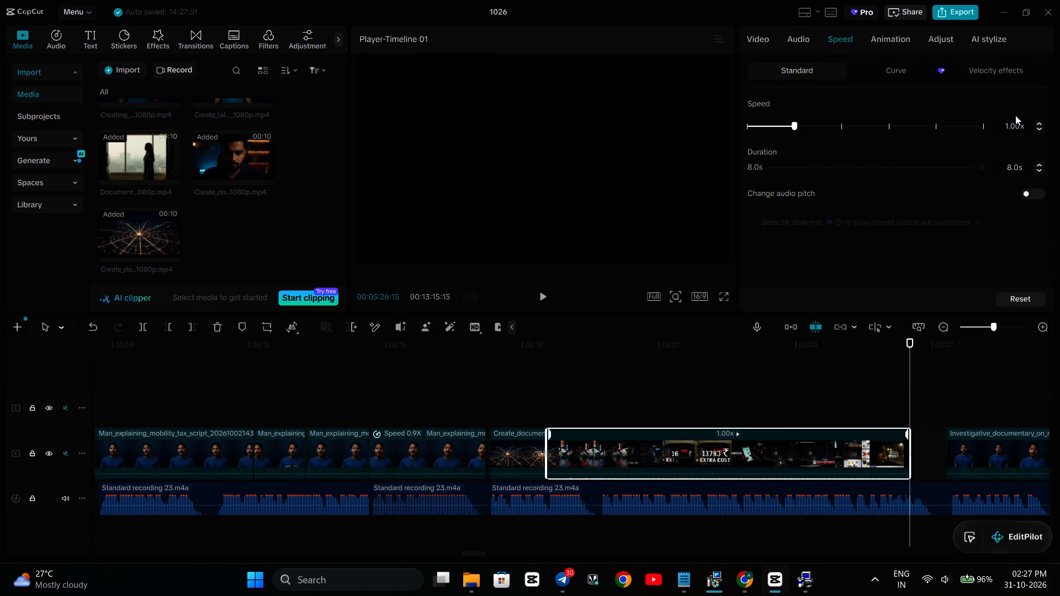
pyautogui.click(1040, 127)
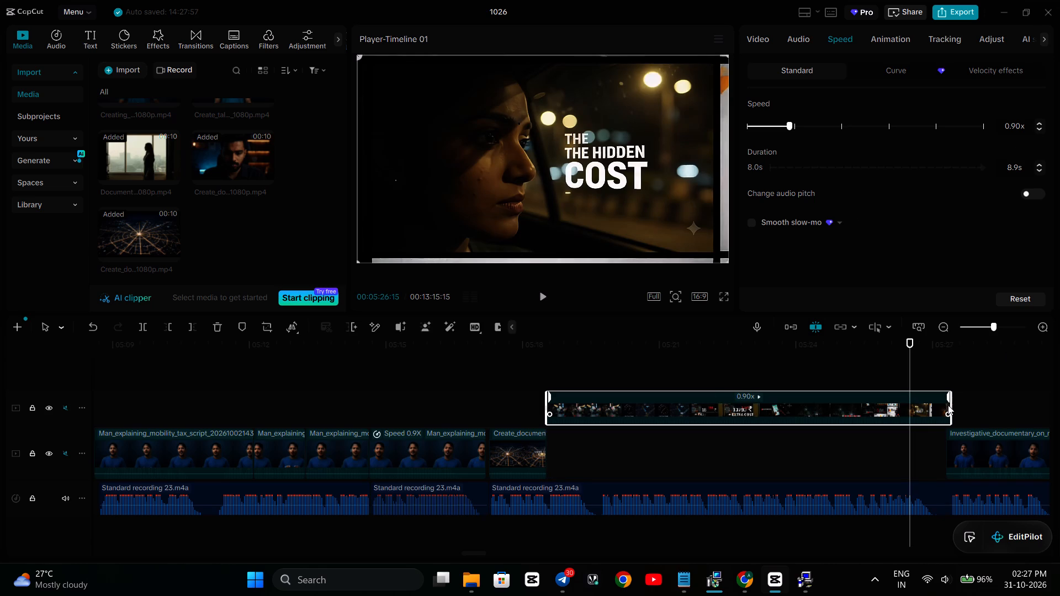
# Shorten the slowed clip's end to the start of the Investigative_documentary clip and move it back into the main track gap.
pyautogui.moveTo(950, 405); pyautogui.dragTo(944, 410)
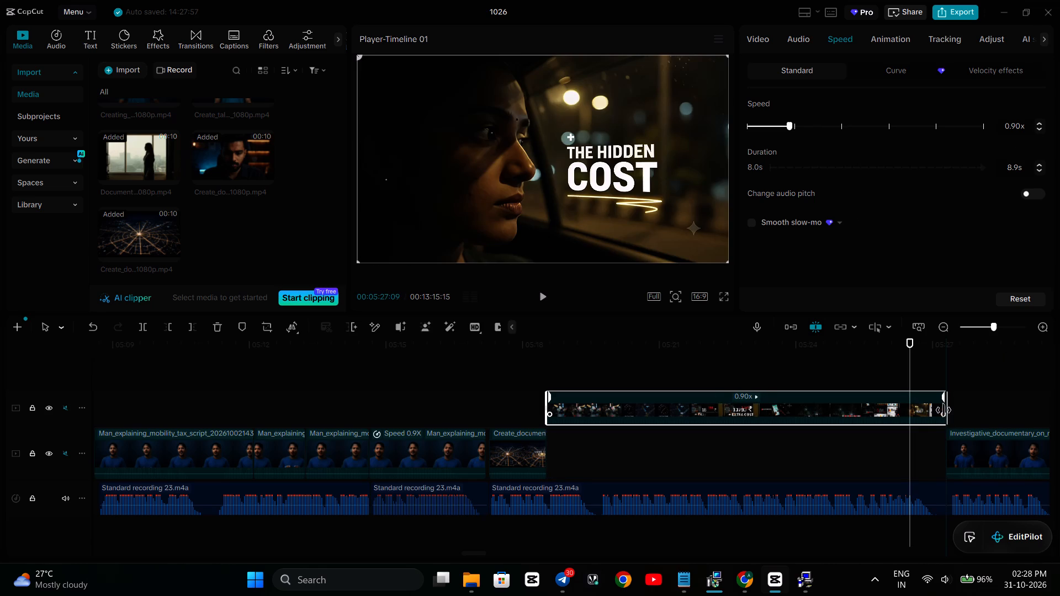
pyautogui.moveTo(944, 410); pyautogui.dragTo(943, 410)
pyautogui.moveTo(852, 405); pyautogui.dragTo(851, 437)
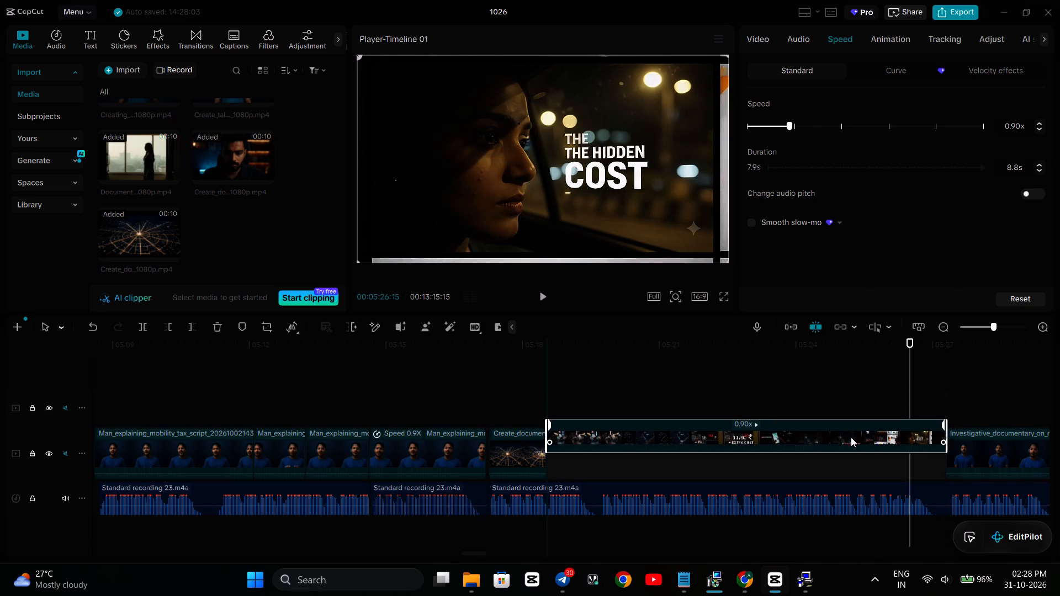
pyautogui.moveTo(851, 437); pyautogui.dragTo(851, 441)
# Play the timeline from 00:05:16:12 to review the split and slowed documentary clips against the voiceover.
pyautogui.click(449, 368)
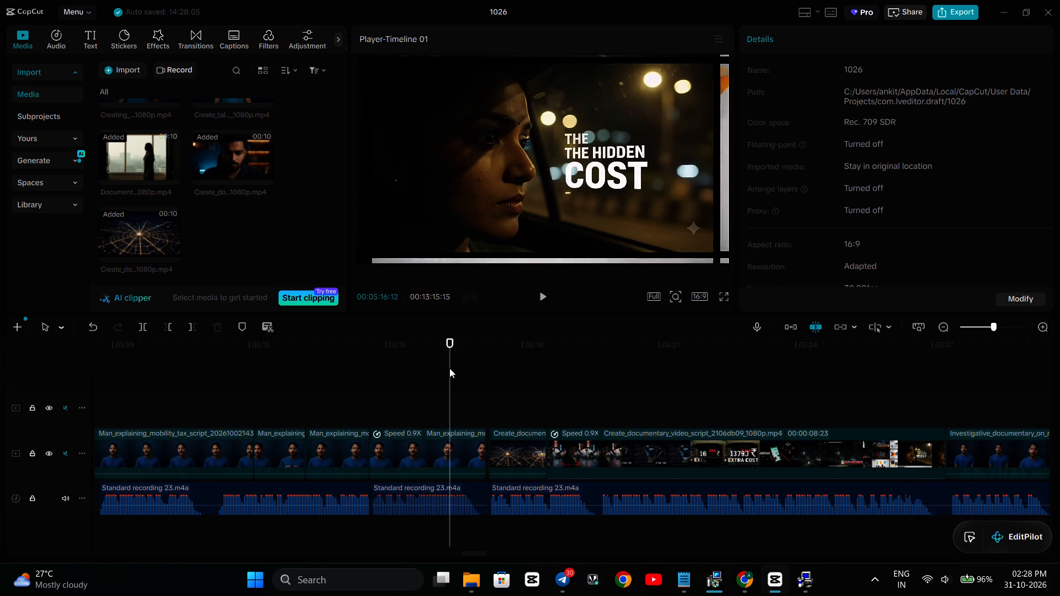
pyautogui.press('space')
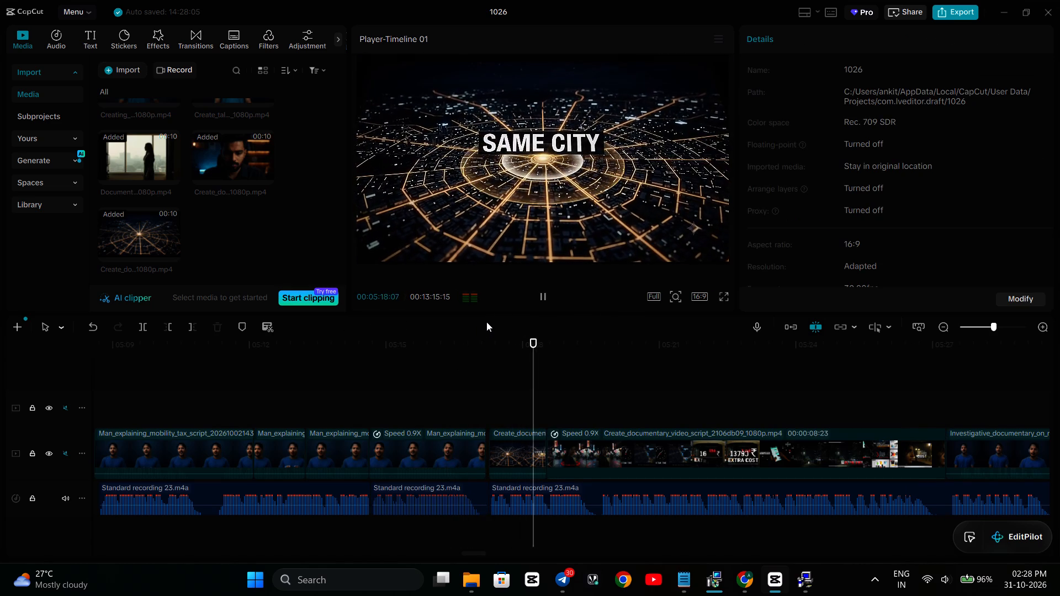
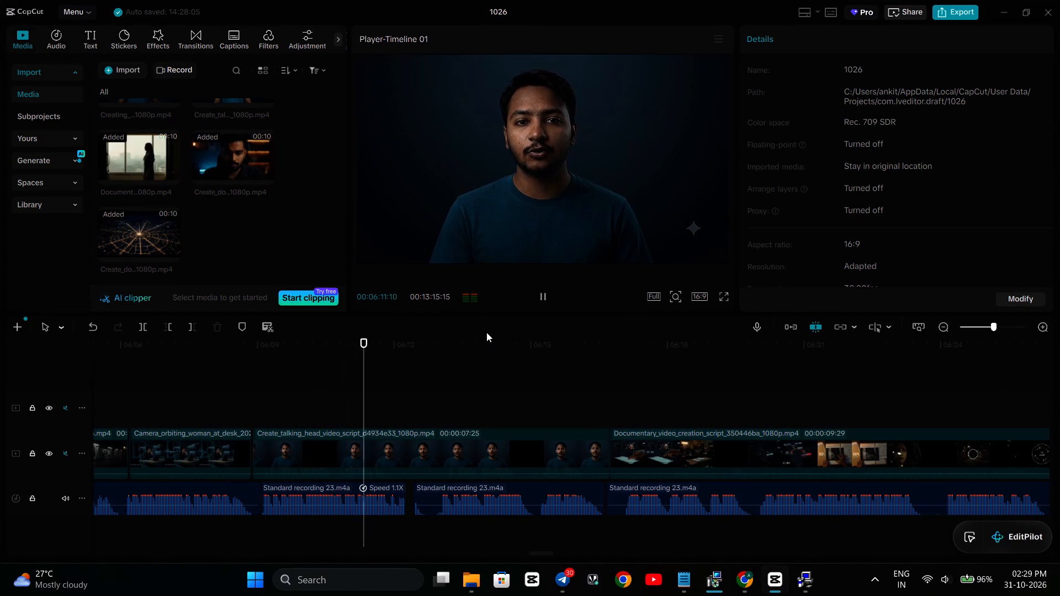
# Play the timeline from about 00:06:17 to 00:06:45, pausing along the way to check the documentary clips against the voiceover.
pyautogui.click(543, 298)
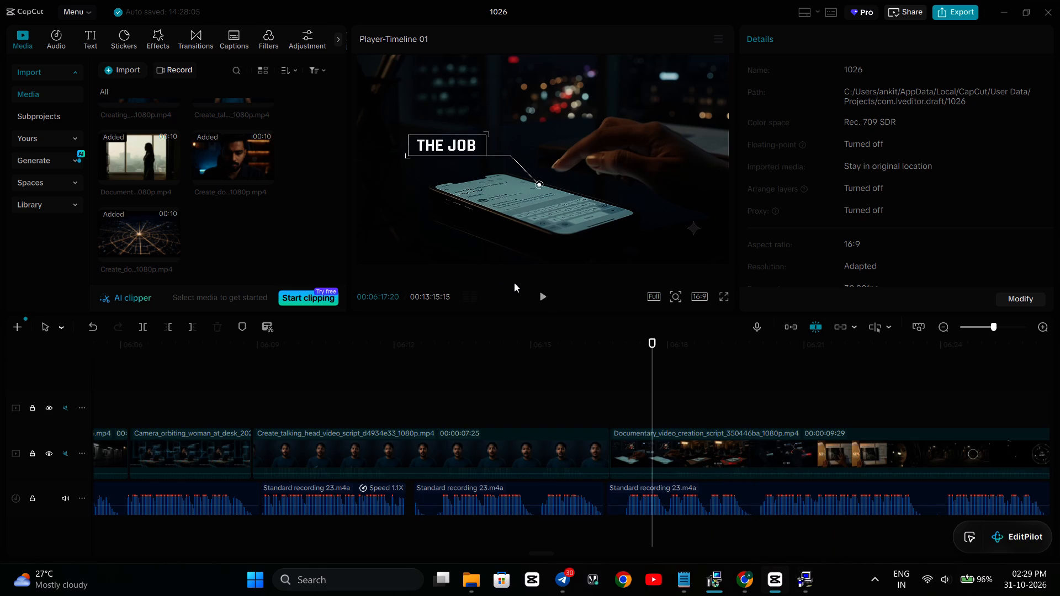
pyautogui.click(538, 292)
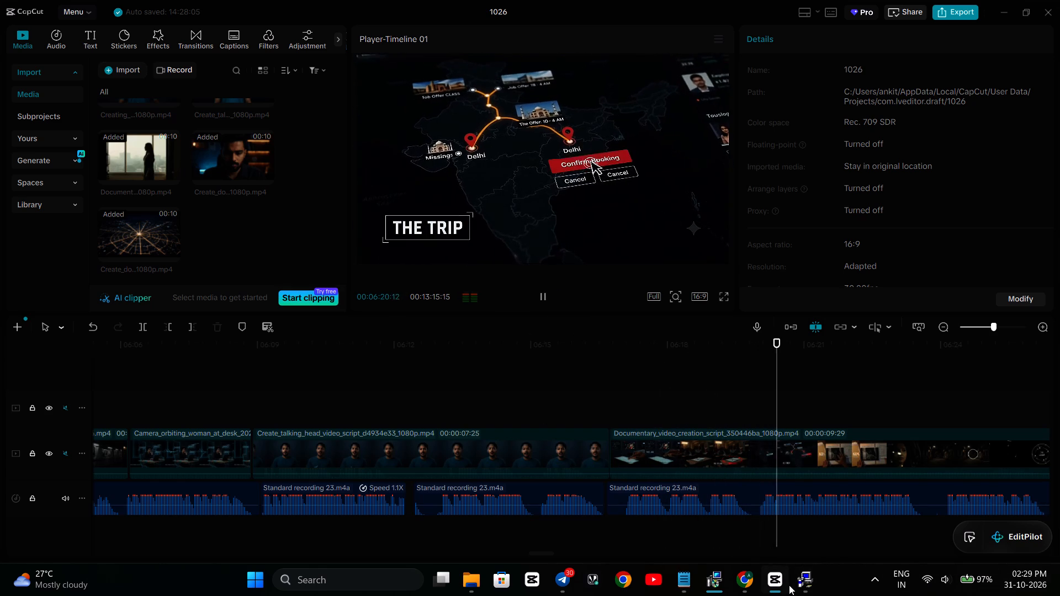
pyautogui.click(804, 585)
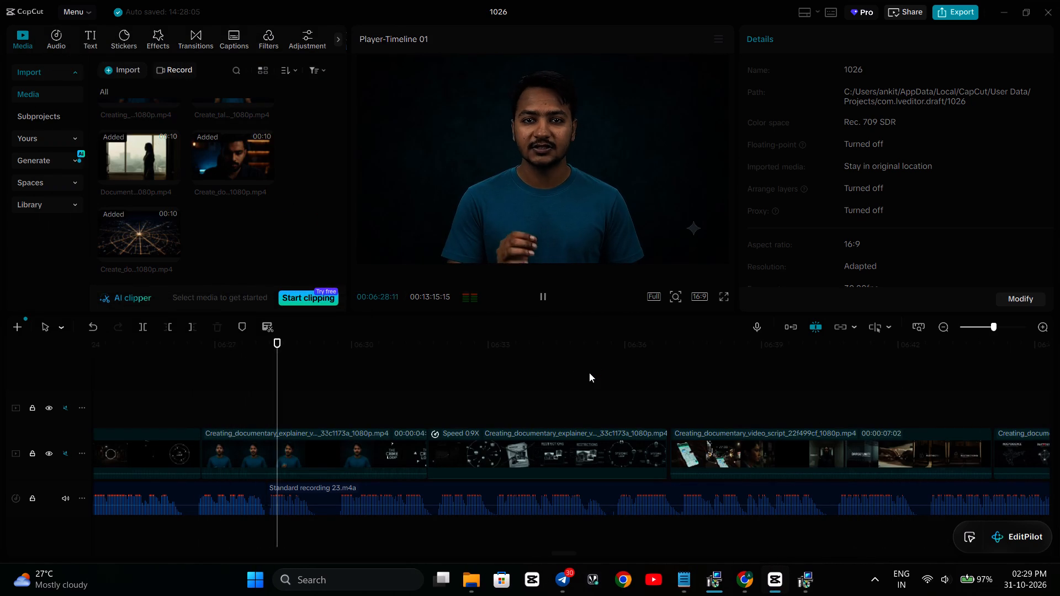
pyautogui.press('space')
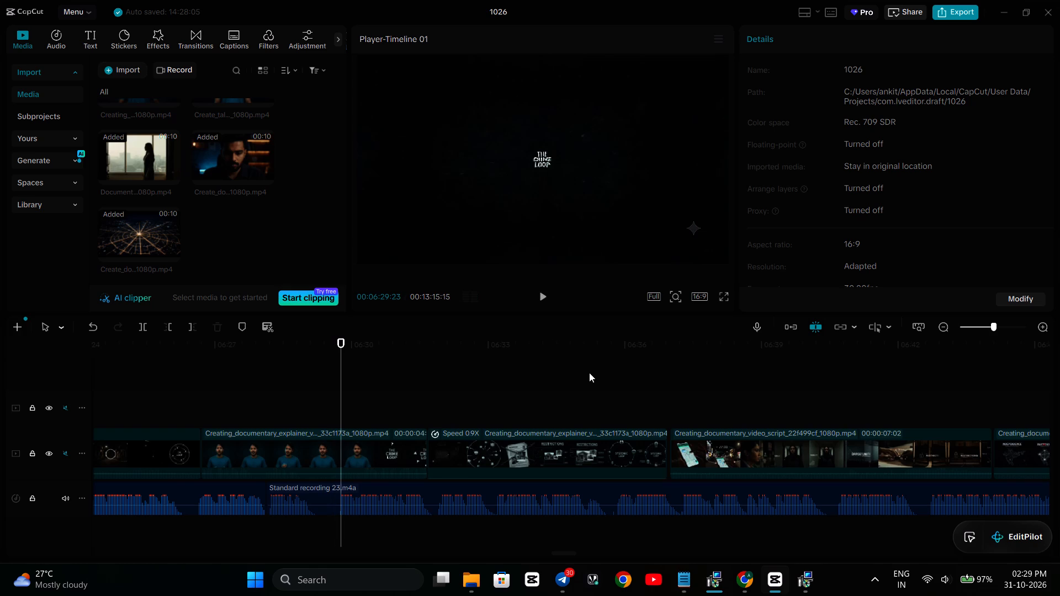
pyautogui.press('space')
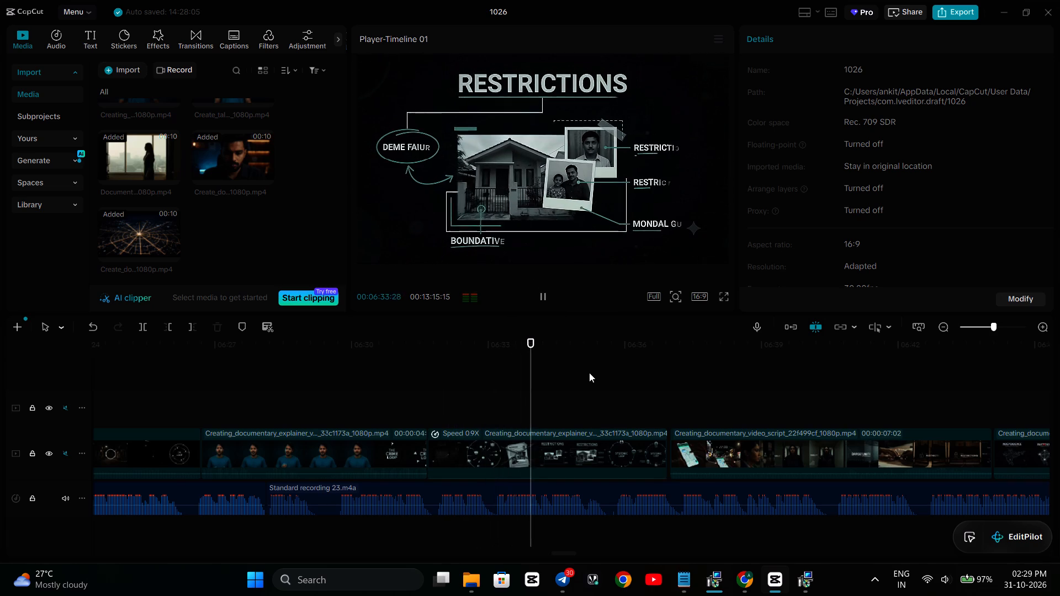
pyautogui.press('space')
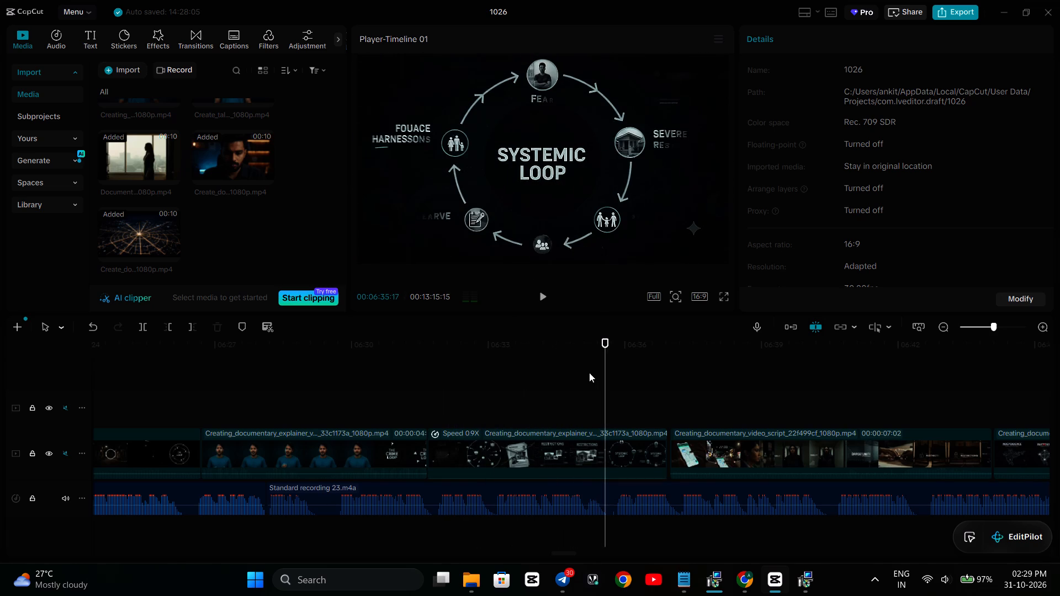
pyautogui.press('space')
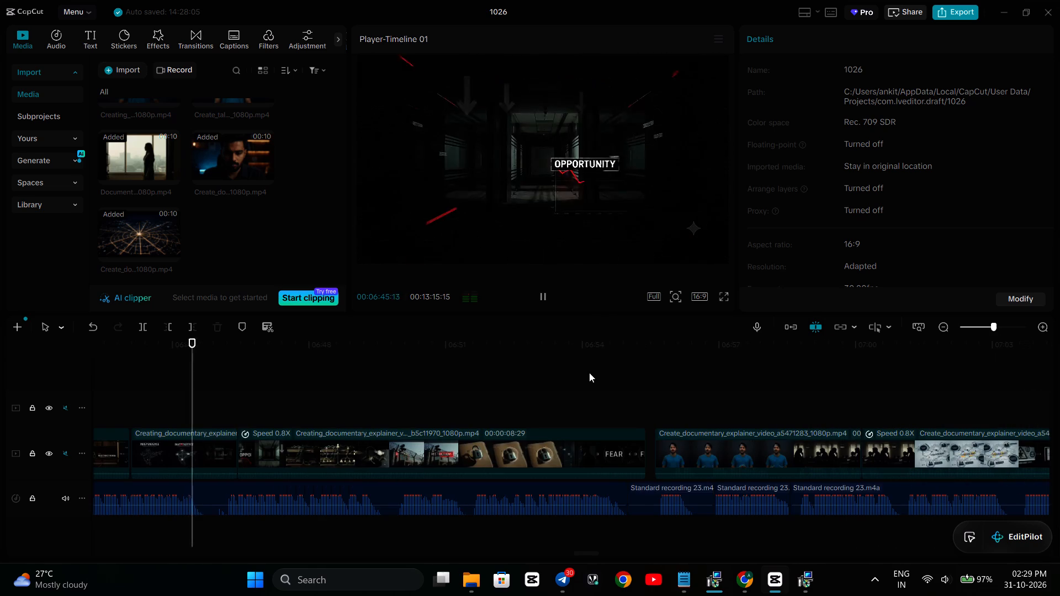
pyautogui.press('space')
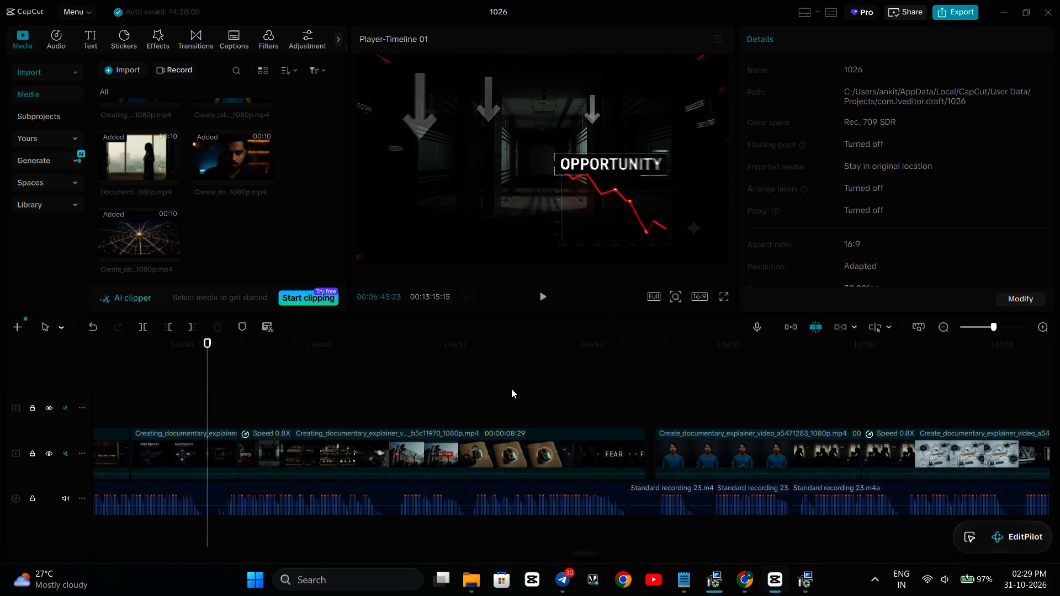
pyautogui.hscroll(1, 511, 389)
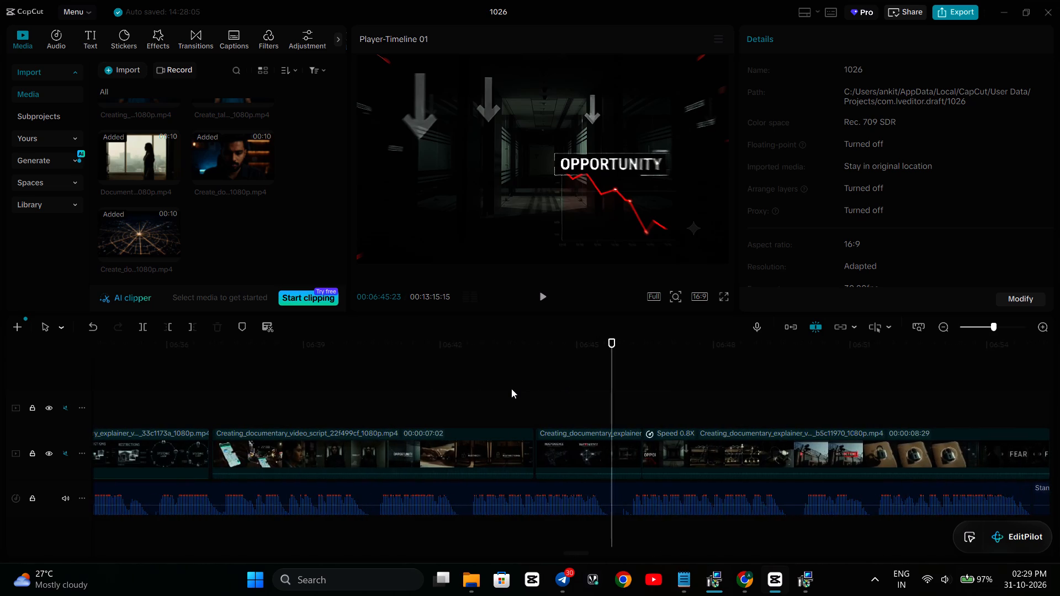
pyautogui.hscroll(1, 511, 389)
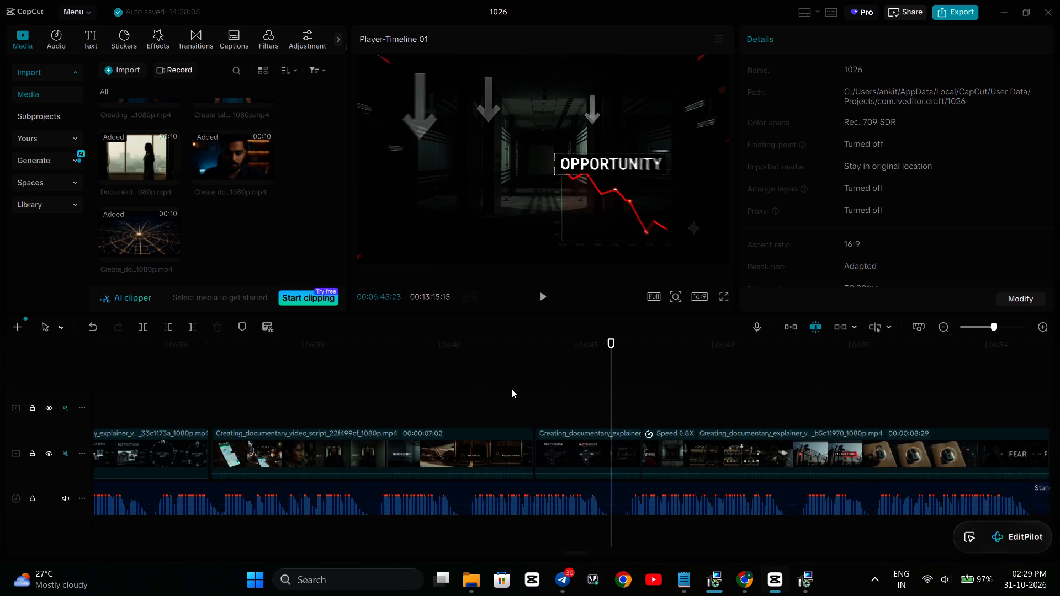
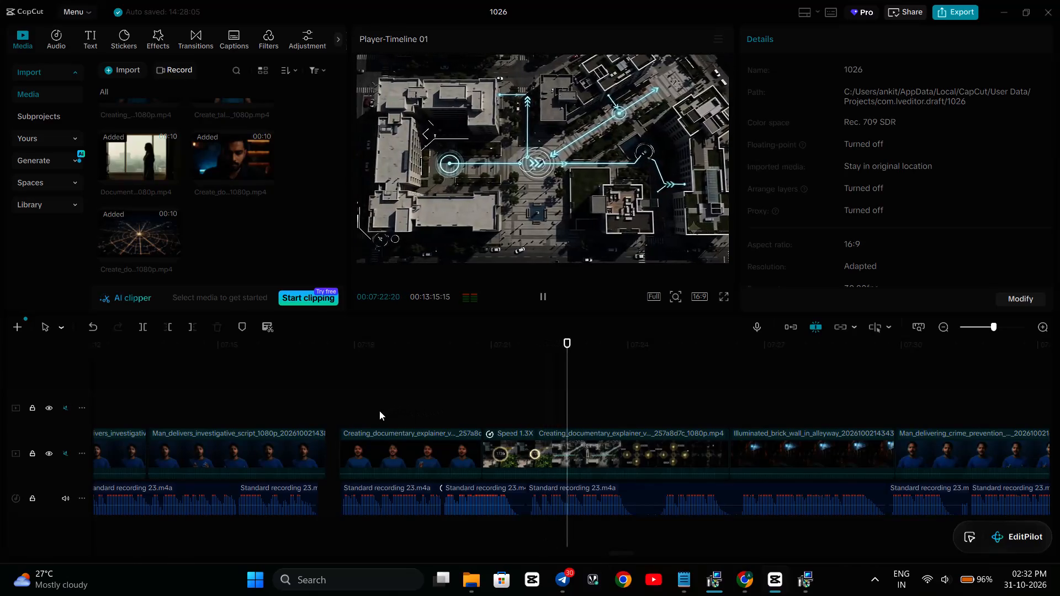
# Replay the presenter clip around 00:07:18 against the voiceover, stepping back frame by frame to the clip's start.
pyautogui.press('space')
pyautogui.press('space')
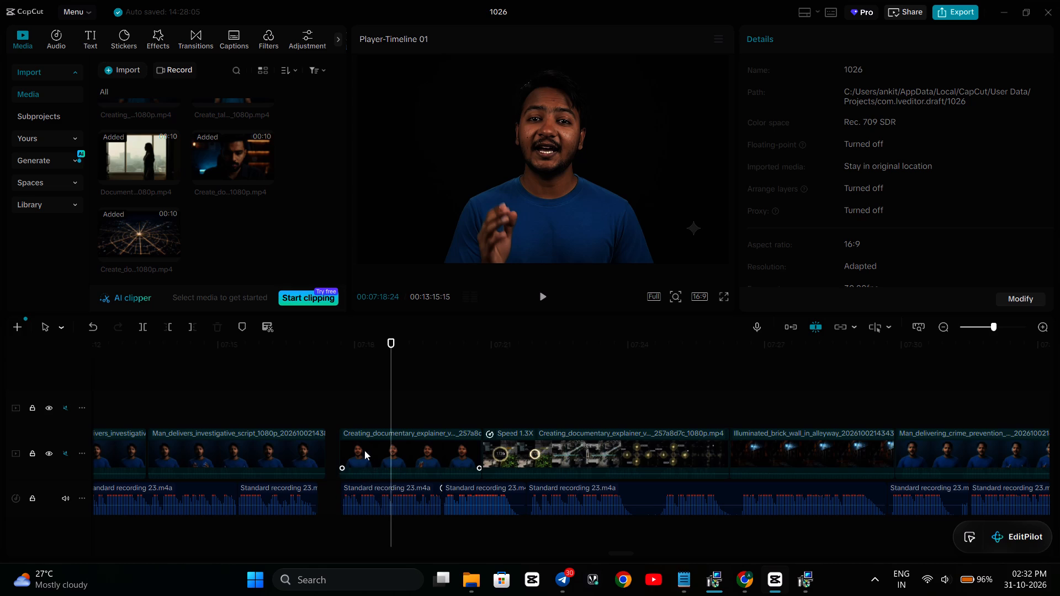
pyautogui.click(348, 408)
pyautogui.press('space')
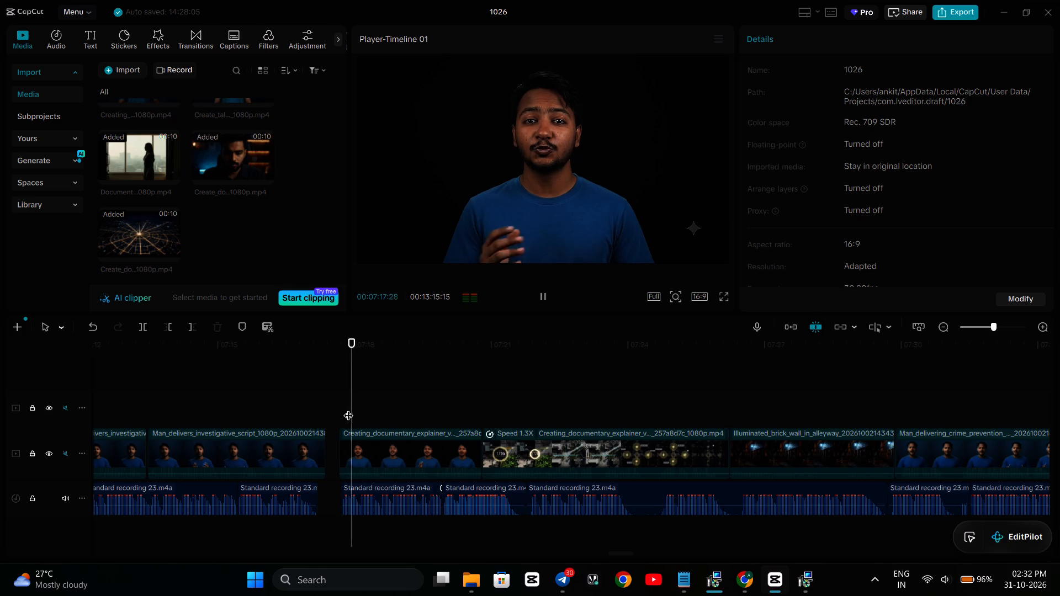
pyautogui.press('space')
pyautogui.press('space')
pyautogui.press('space')
pyautogui.press('space')
pyautogui.press('space')
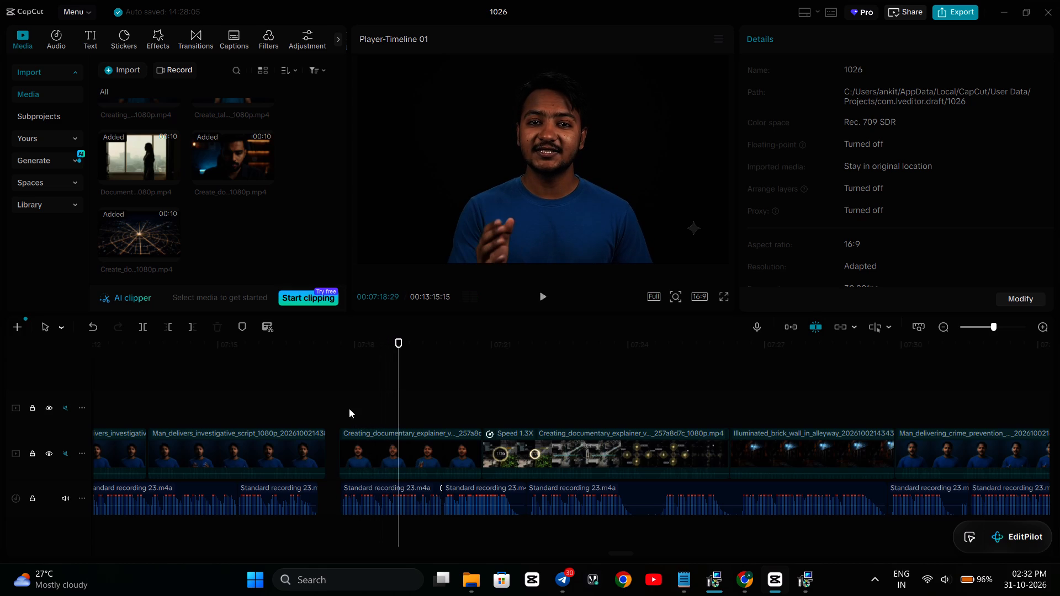
pyautogui.press('Left')
pyautogui.press('Left')
pyautogui.press('Left')
pyautogui.press('Left')
pyautogui.press('Left')
pyautogui.press('Left')
pyautogui.press('Left')
pyautogui.press('Left')
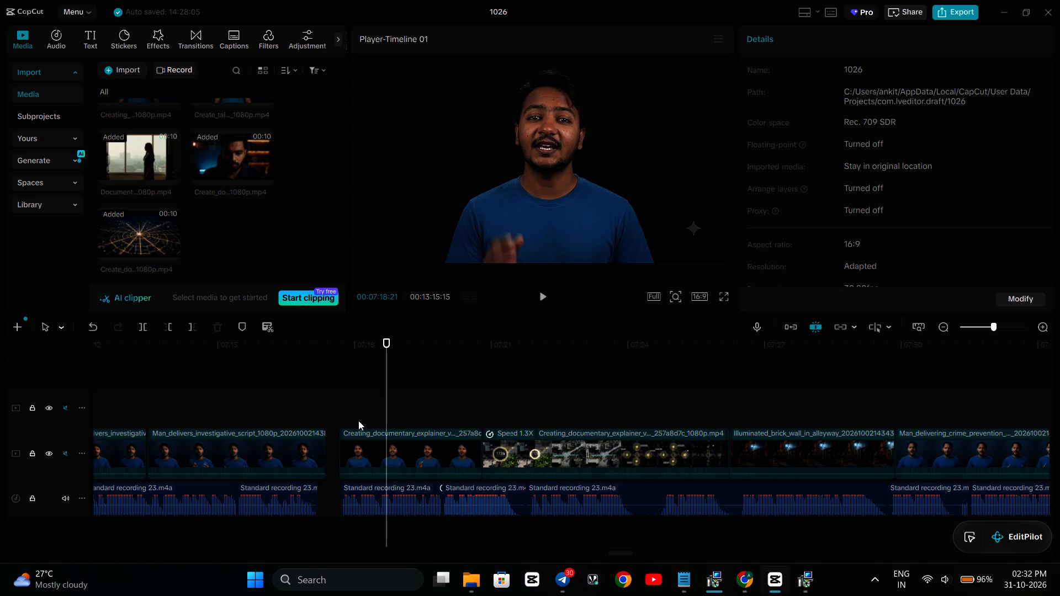
pyautogui.press('Left')
pyautogui.press('Left')
pyautogui.press('Left')
pyautogui.press('Left')
pyautogui.press('Left')
pyautogui.press('Left')
pyautogui.press('Left')
pyautogui.press('Left')
pyautogui.press('Left')
pyautogui.press('Left')
pyautogui.press('Left')
pyautogui.press('Left')
pyautogui.press('Left')
pyautogui.press('Left')
pyautogui.press('Left')
pyautogui.press('Left')
pyautogui.press('Left')
pyautogui.press('Left')
pyautogui.press('Left')
pyautogui.press('Left')
pyautogui.press('Left')
pyautogui.press('Left')
pyautogui.press('Left')
pyautogui.press('Left')
pyautogui.press('Left')
pyautogui.press('Left')
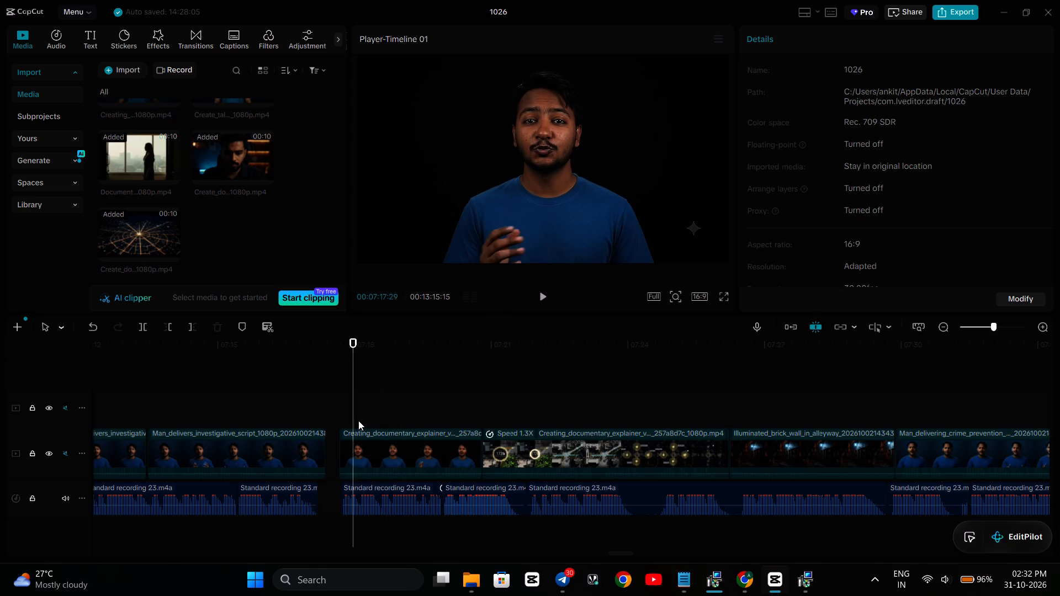
pyautogui.press('Left')
pyautogui.press('Left')
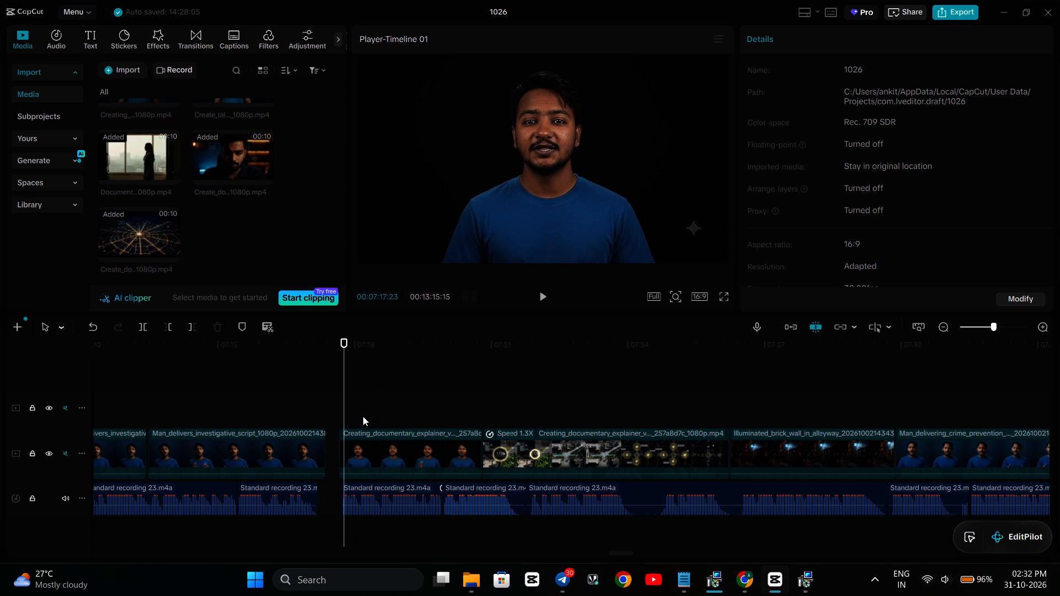
pyautogui.press('Left')
# Unmute the video track, listen to the presenter clip's own audio from its start to about 00:07:19, and mute the track again.
pyautogui.click(66, 451)
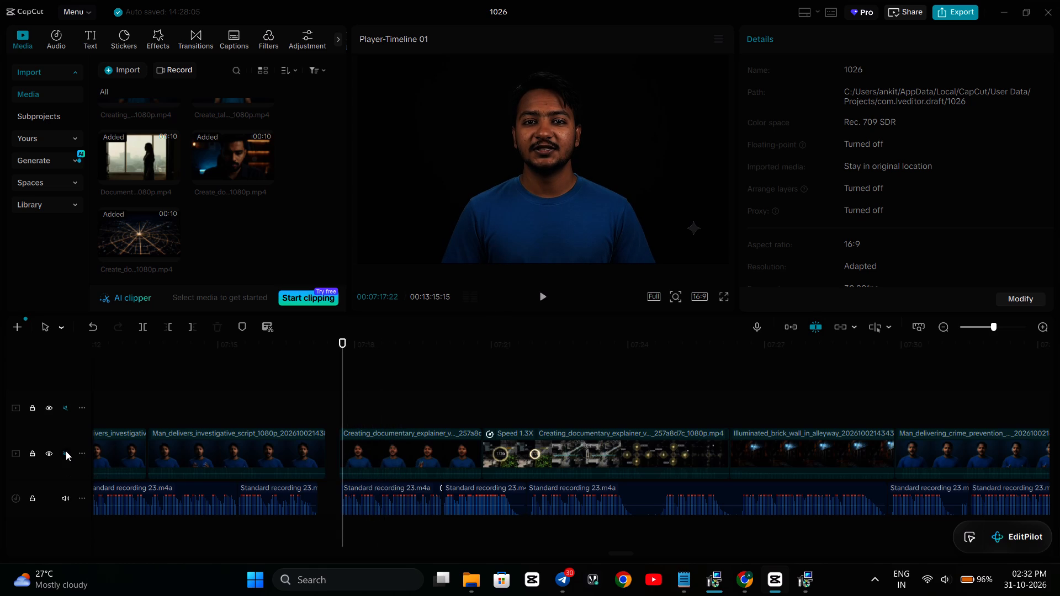
pyautogui.press('space')
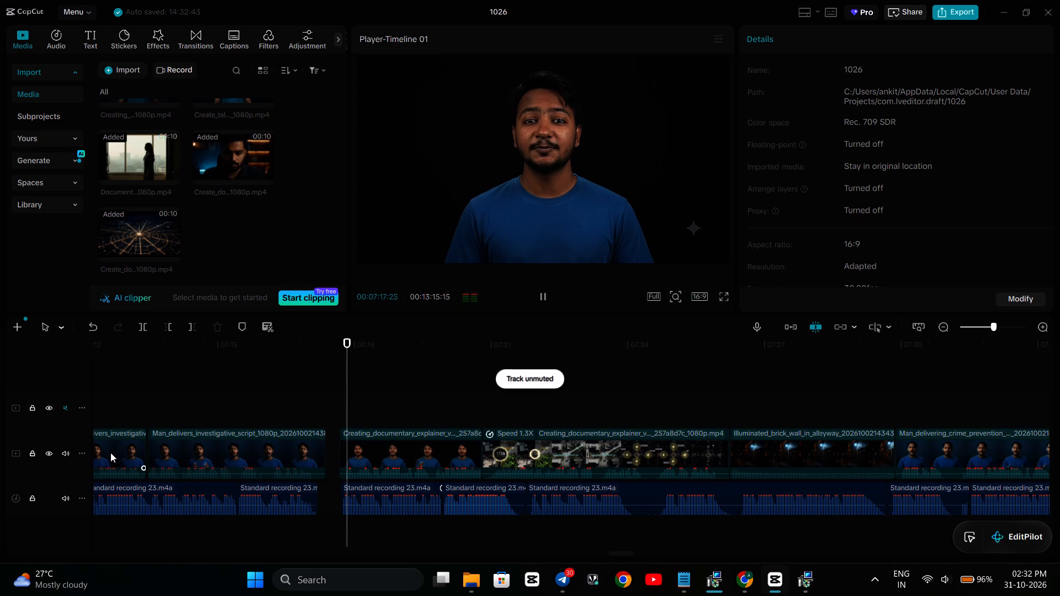
pyautogui.press('space')
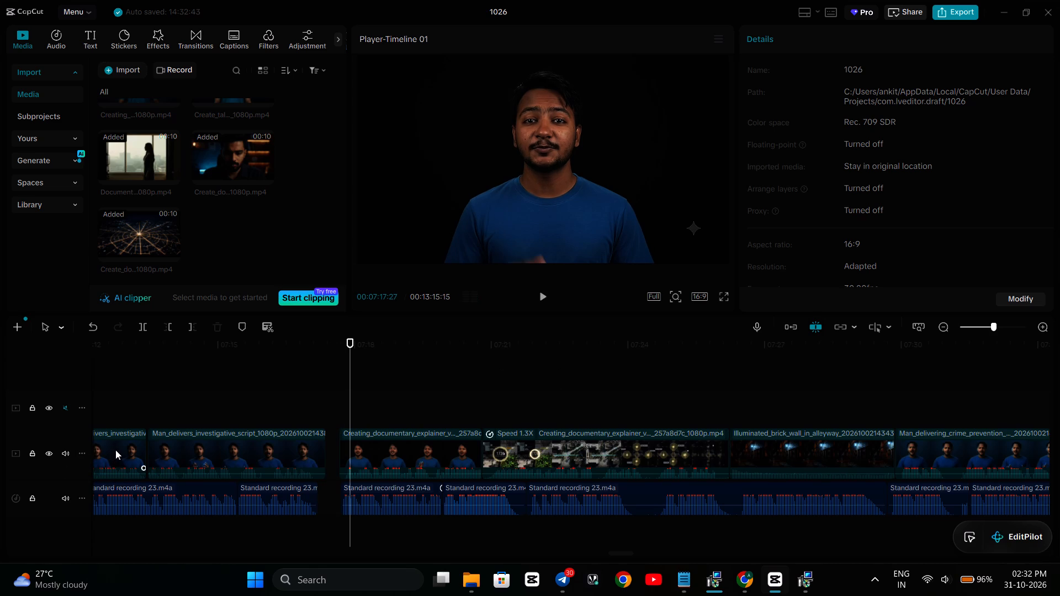
pyautogui.press('space')
pyautogui.press('space')
pyautogui.press('space')
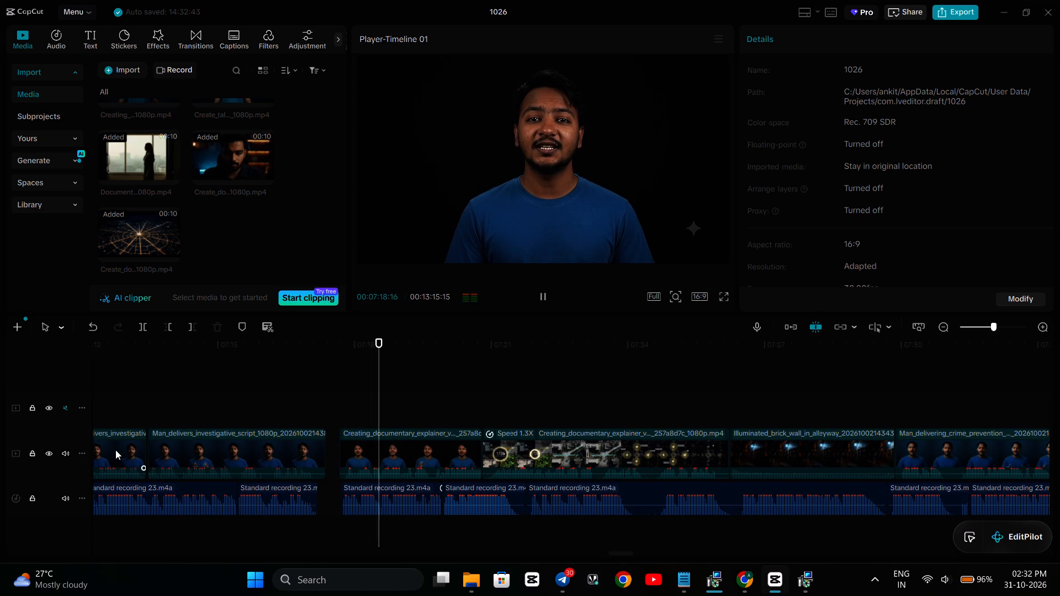
pyautogui.press('space')
pyautogui.press('space')
pyautogui.press('space')
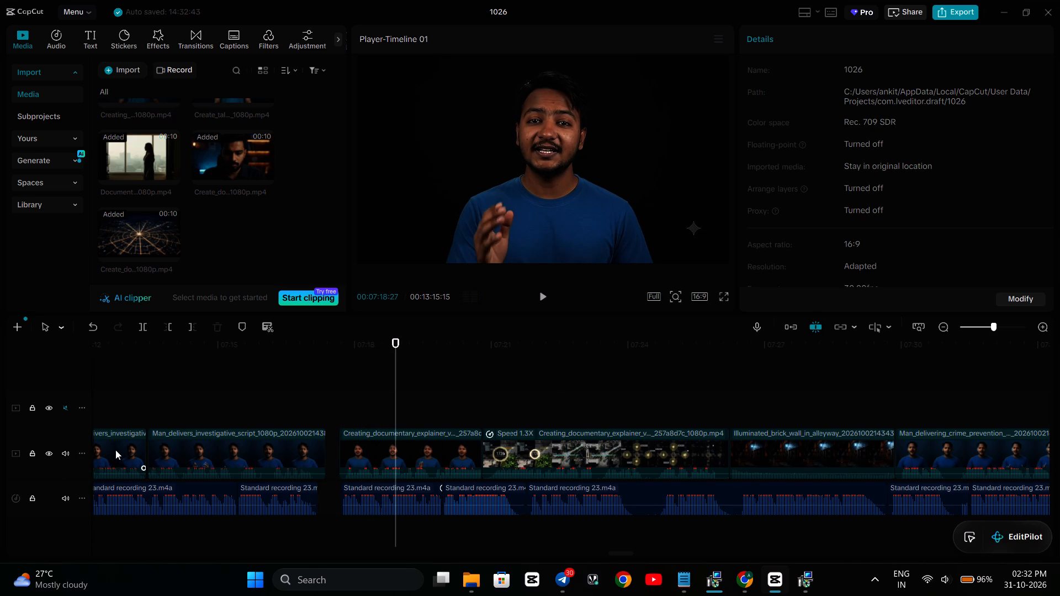
pyautogui.click(67, 453)
# Split the voiceover clip under the presenter shot at 00:07:18:16.
pyautogui.click(383, 396)
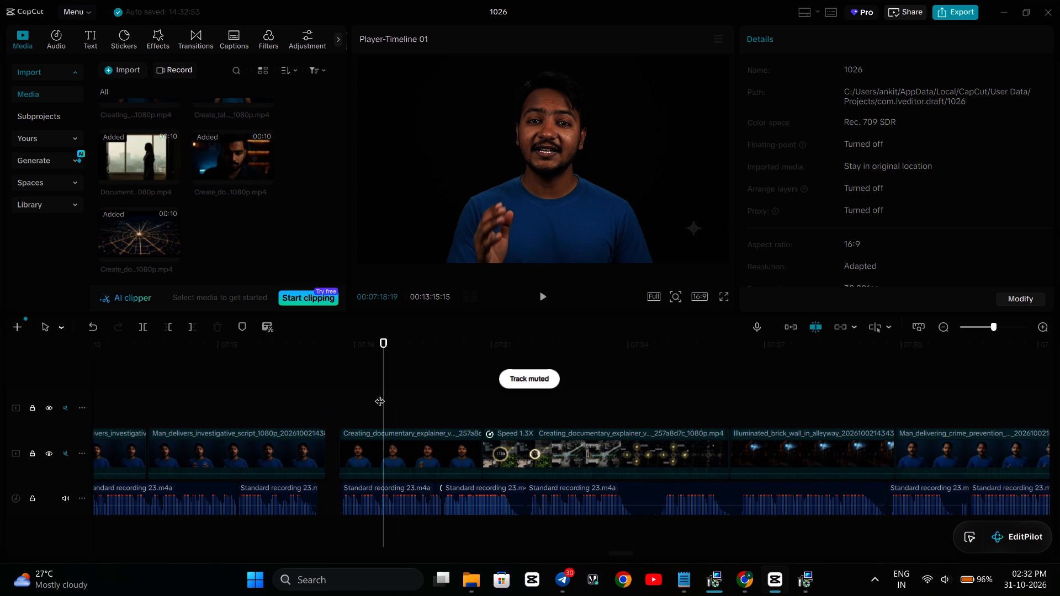
pyautogui.click(388, 502)
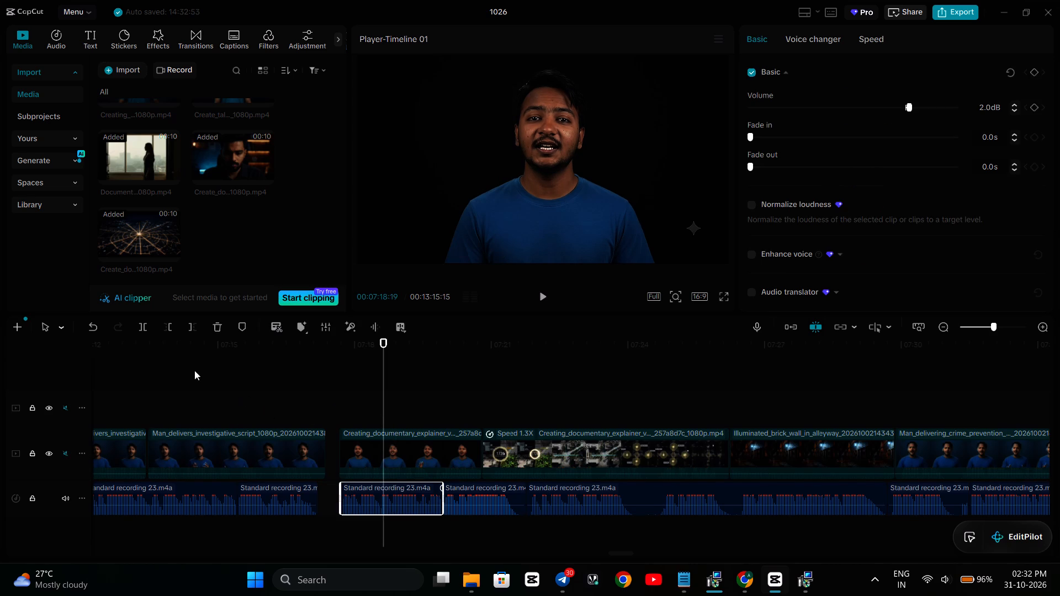
pyautogui.press('Left')
pyautogui.press('Left')
pyautogui.press('Left')
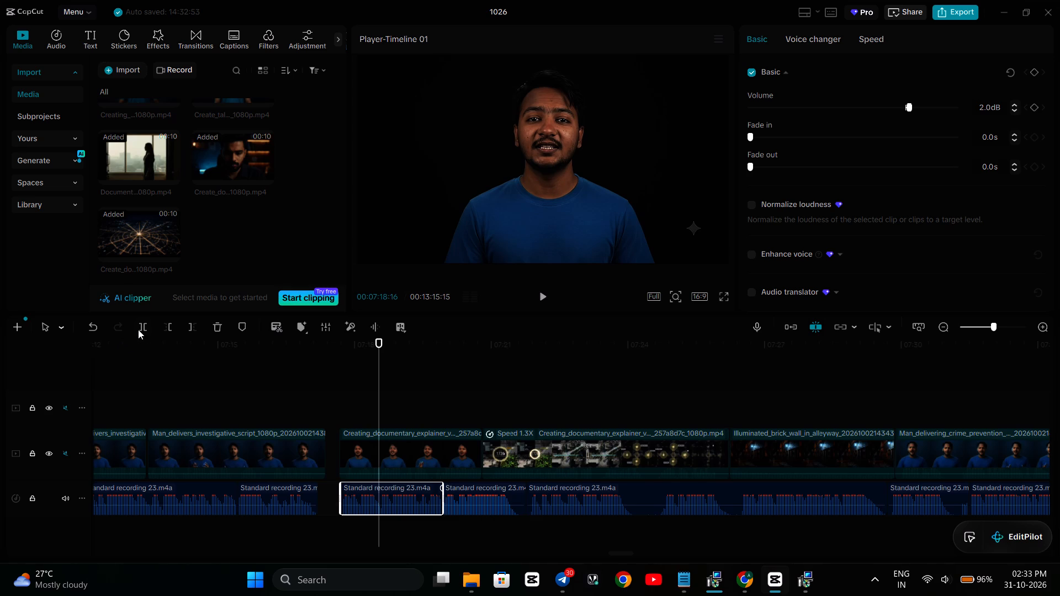
pyautogui.click(138, 329)
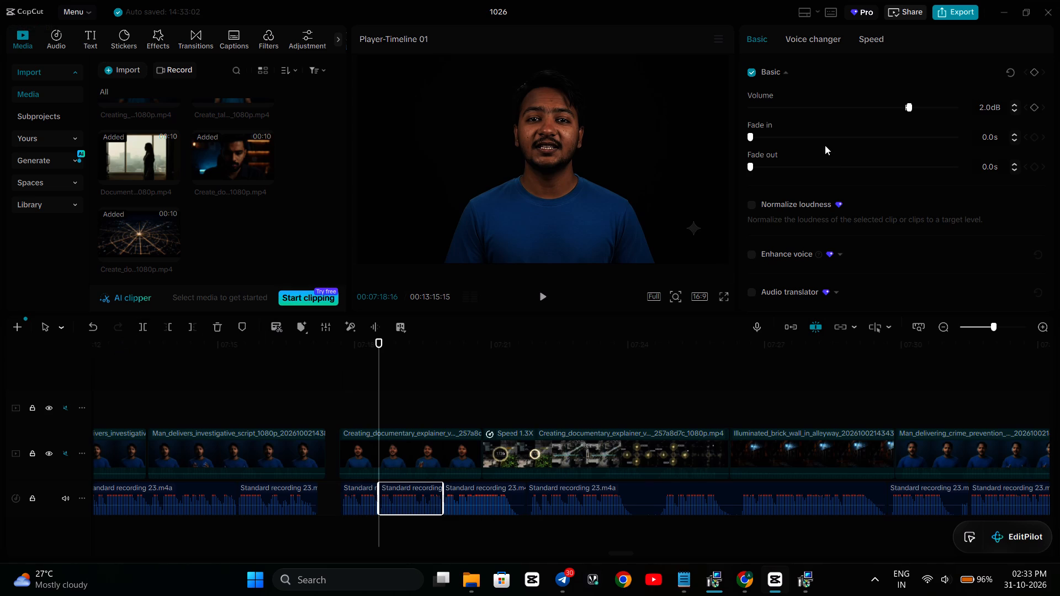
# Set the speed of the voiceover segment after the new split to 1.20x.
pyautogui.click(876, 41)
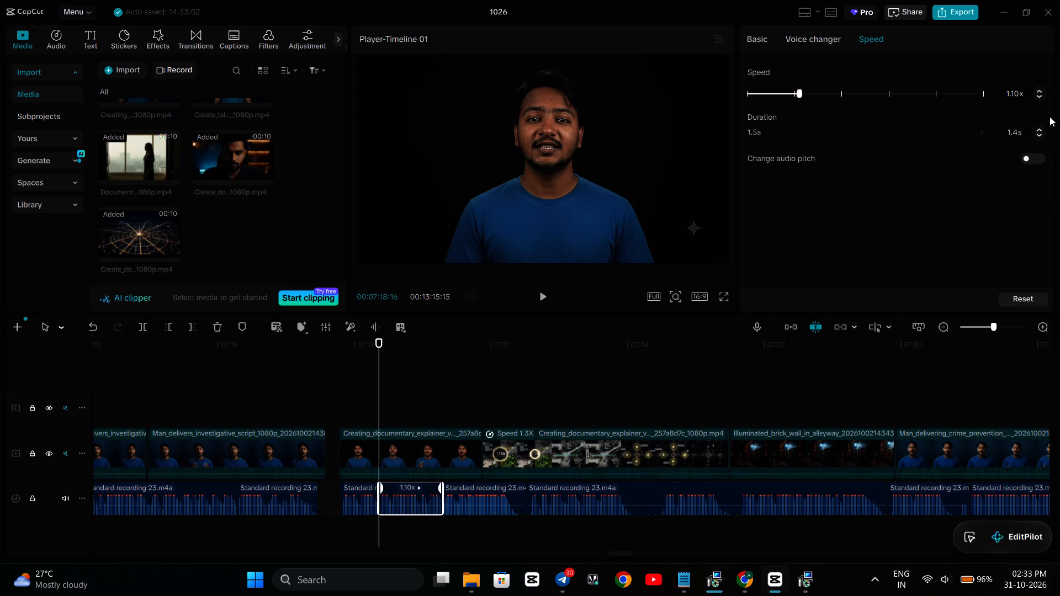
pyautogui.click(1040, 91)
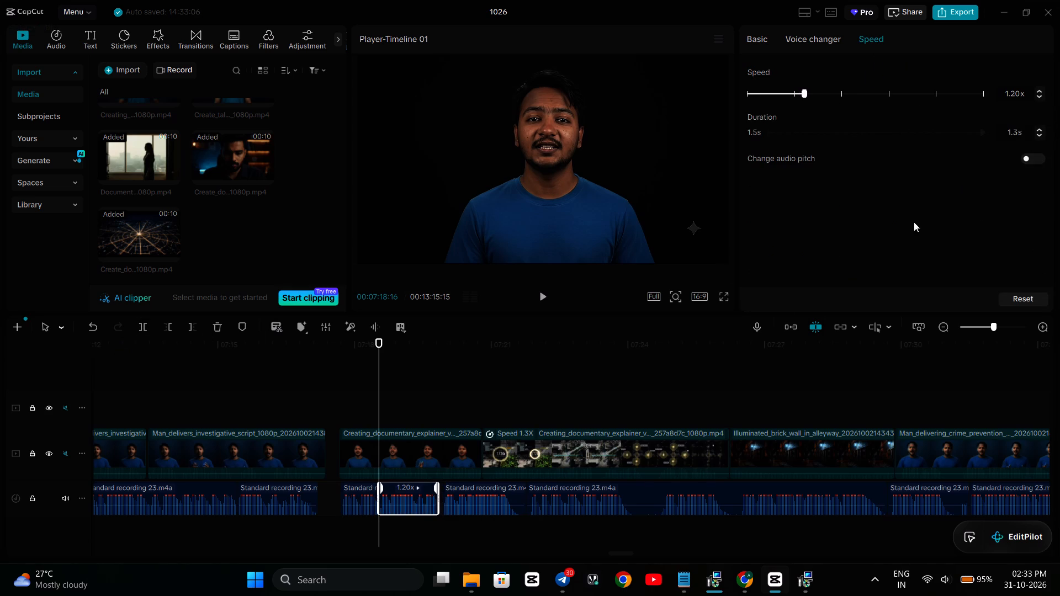
# Play back the sped-up voiceover segment and the start of the following one to check sync with the presenter.
pyautogui.click(324, 391)
pyautogui.press('space')
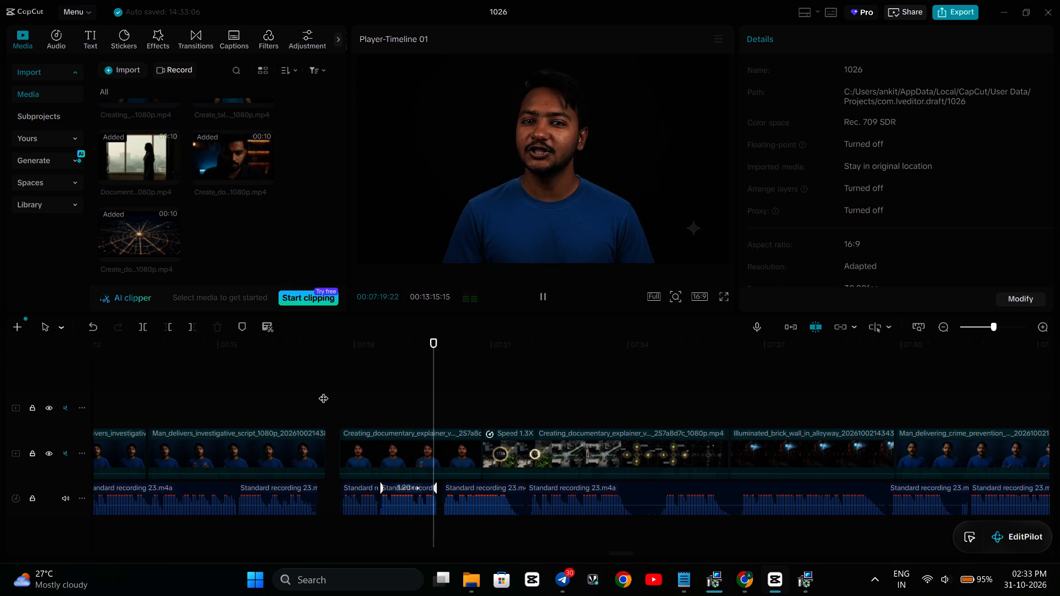
pyautogui.press('space')
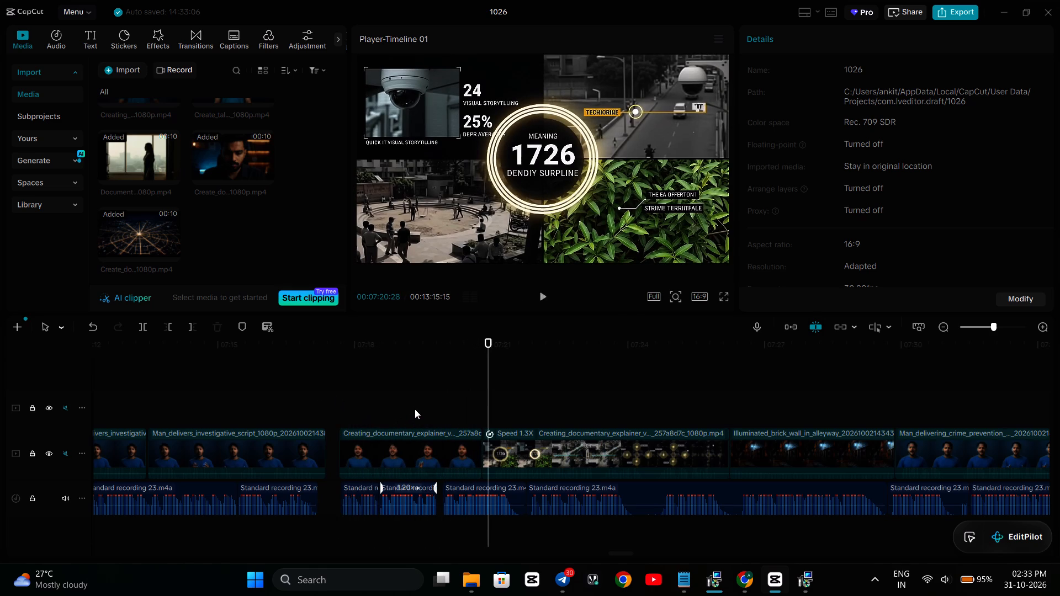
pyautogui.click(417, 390)
pyautogui.press('space')
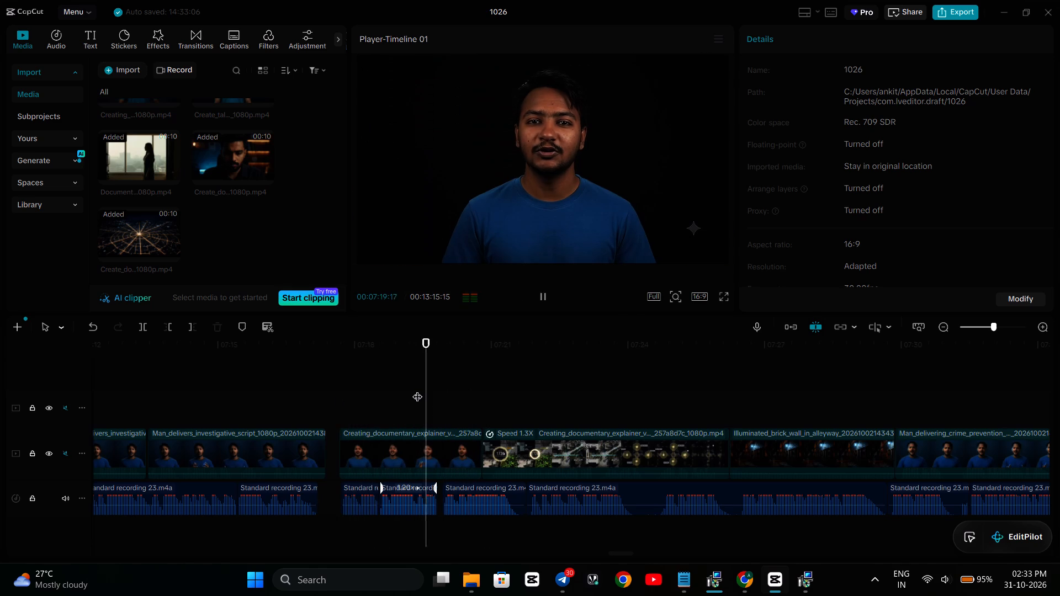
pyautogui.press('space')
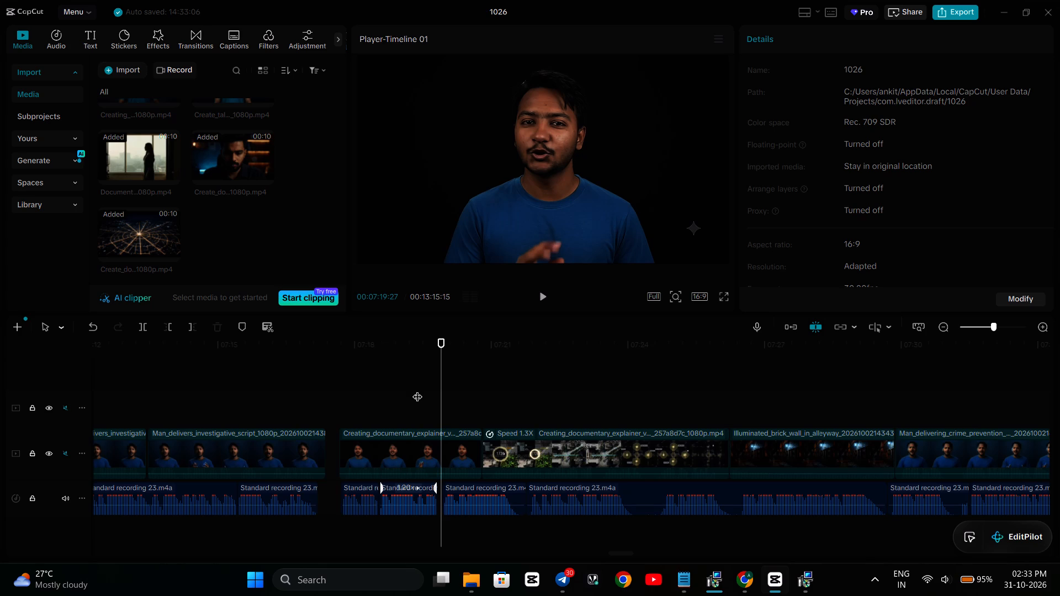
pyautogui.press('space')
pyautogui.press('space')
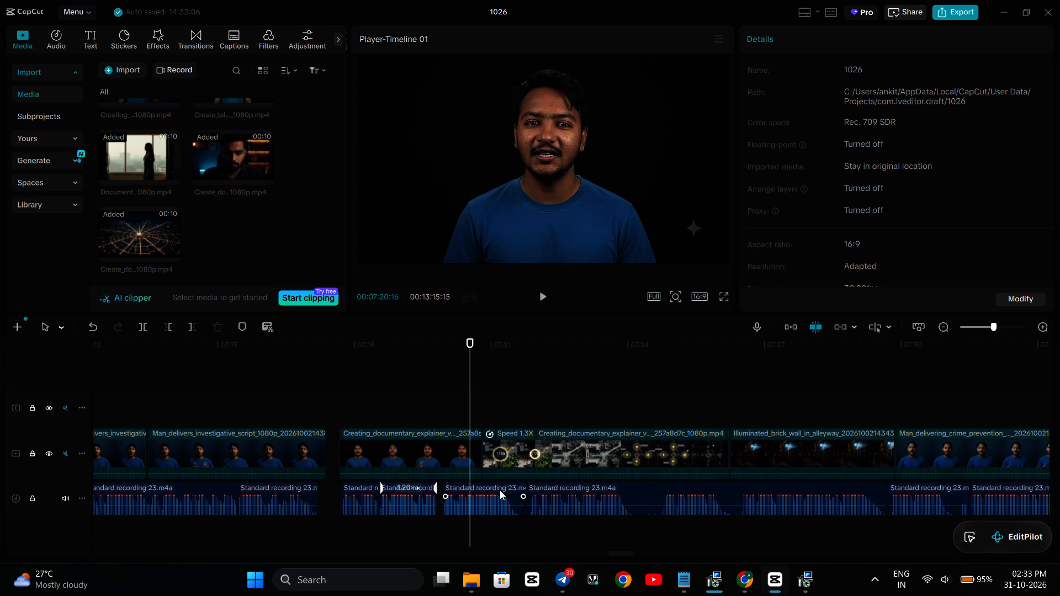
# Move the following 1.10x voiceover clip earlier so it directly follows the 1.20x segment.
pyautogui.moveTo(511, 496); pyautogui.dragTo(506, 496)
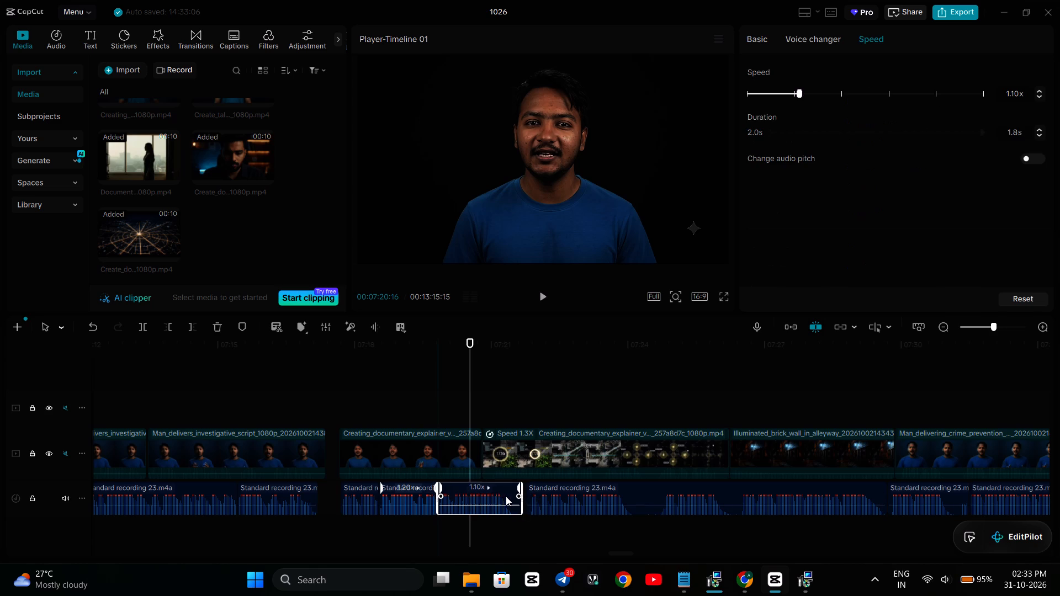
pyautogui.moveTo(506, 496); pyautogui.dragTo(504, 497)
# Replay the section from about 00:07:18 to 00:07:25 to check the adjusted voiceover against the presenter and explainer clips.
pyautogui.click(394, 416)
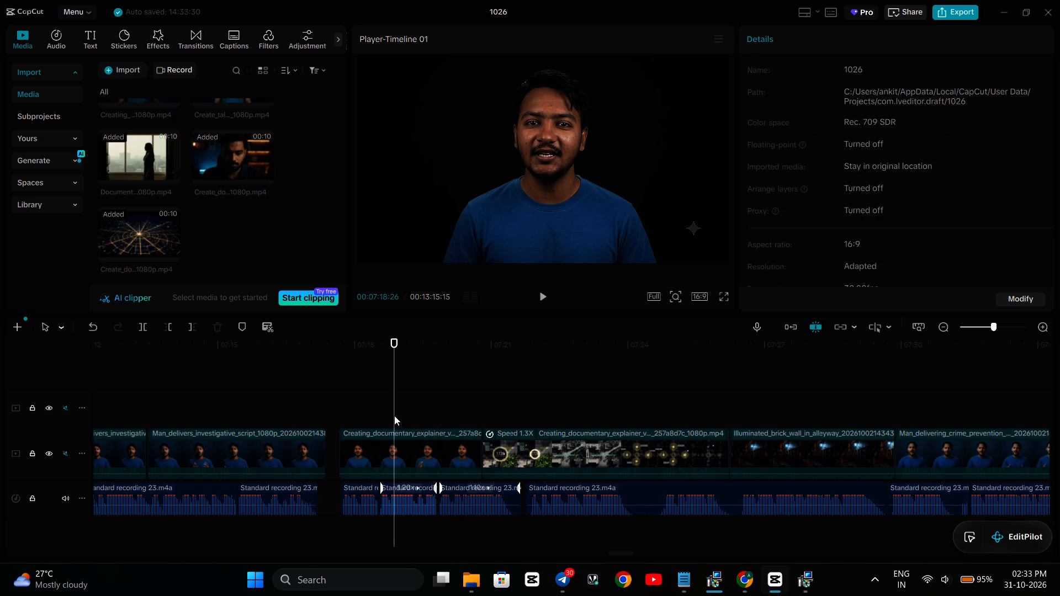
pyautogui.press('space')
pyautogui.press('space')
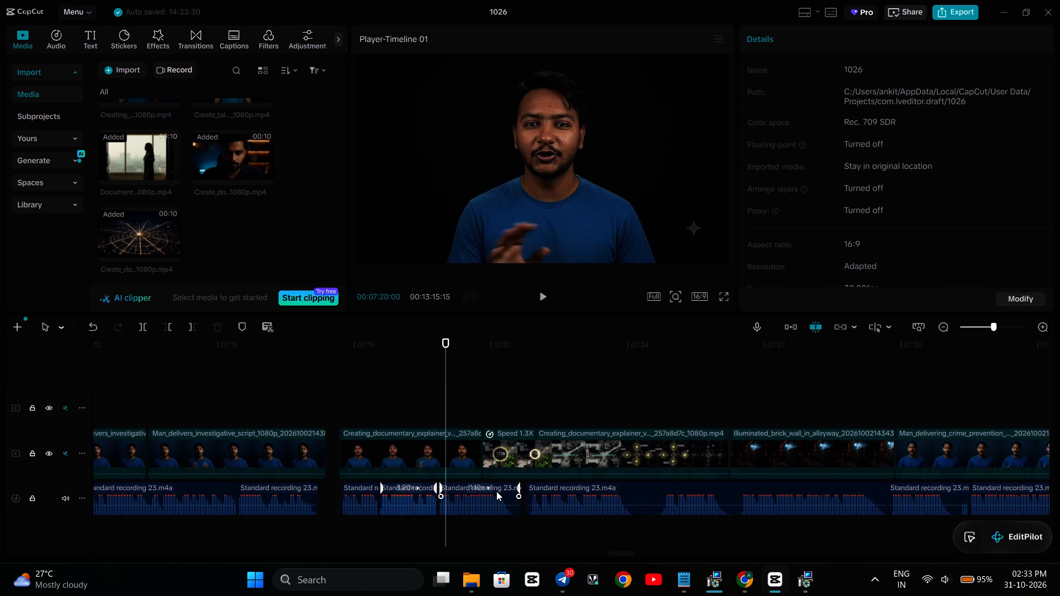
pyautogui.click(507, 492)
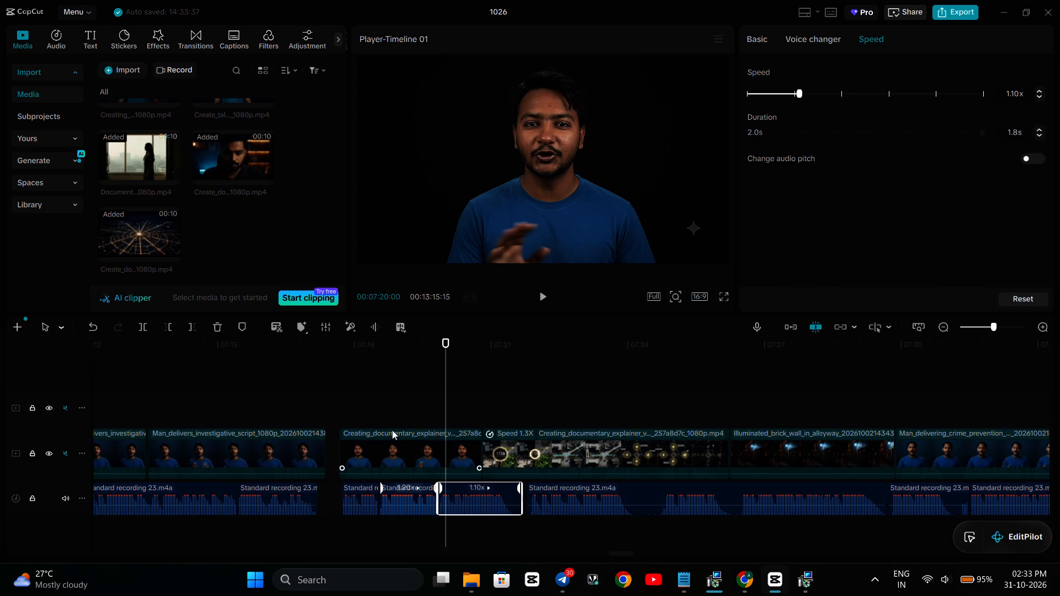
pyautogui.click(358, 420)
pyautogui.press('space')
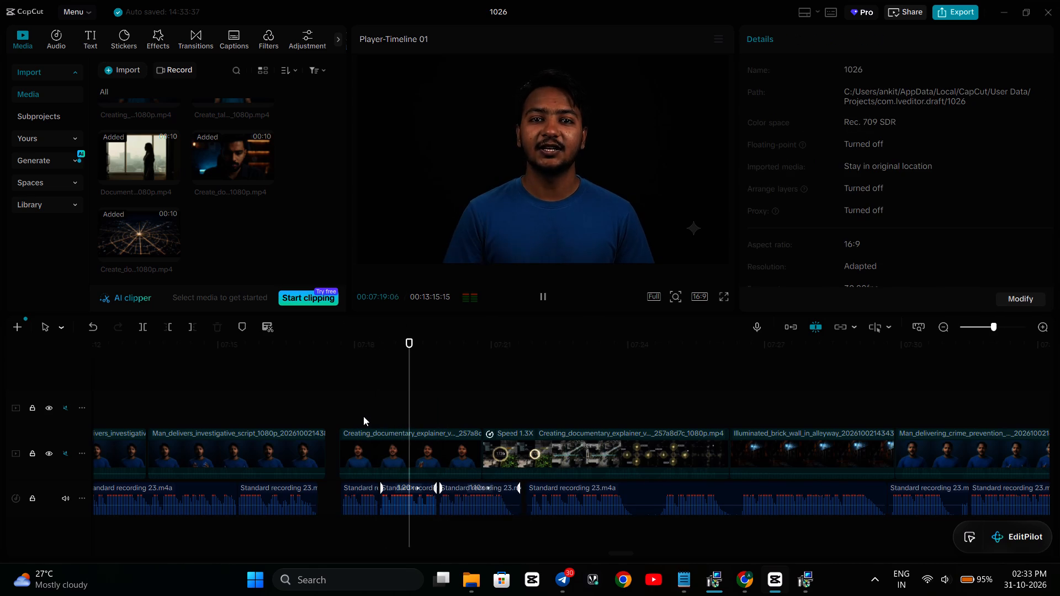
pyautogui.press('space')
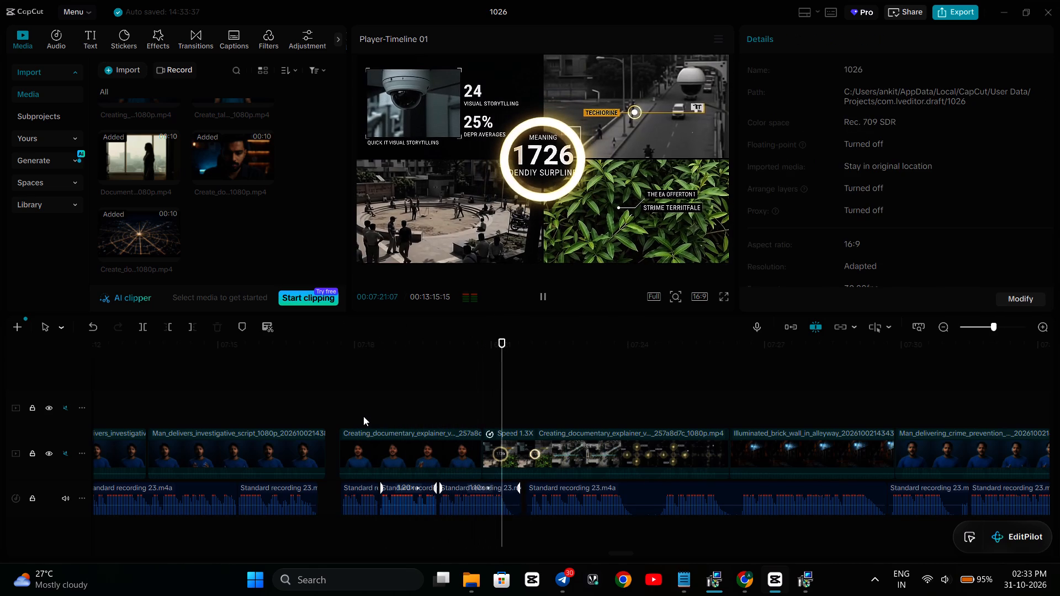
pyautogui.click(361, 393)
pyautogui.press('space')
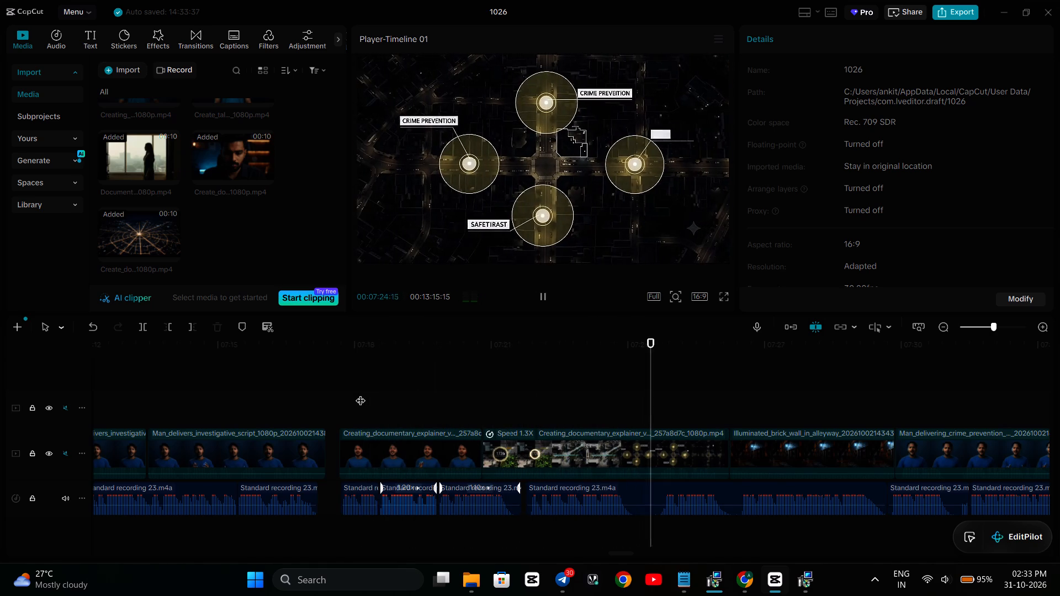
pyautogui.press('space')
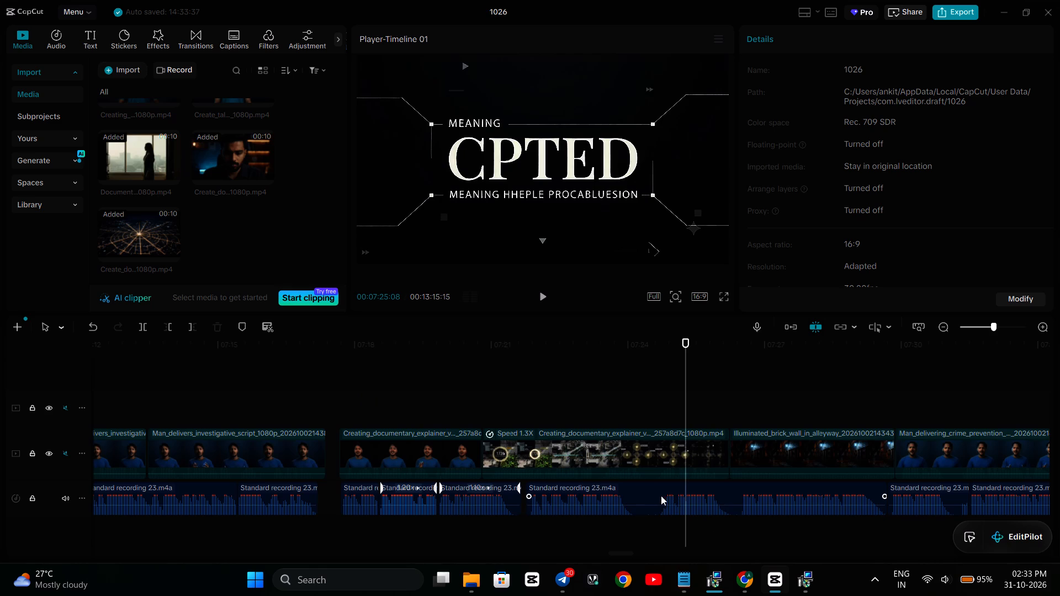
# Move the 7.9 s voiceover clip under the explainer graphics earlier so it directly follows the 1.10x clip.
pyautogui.moveTo(654, 491); pyautogui.dragTo(645, 493)
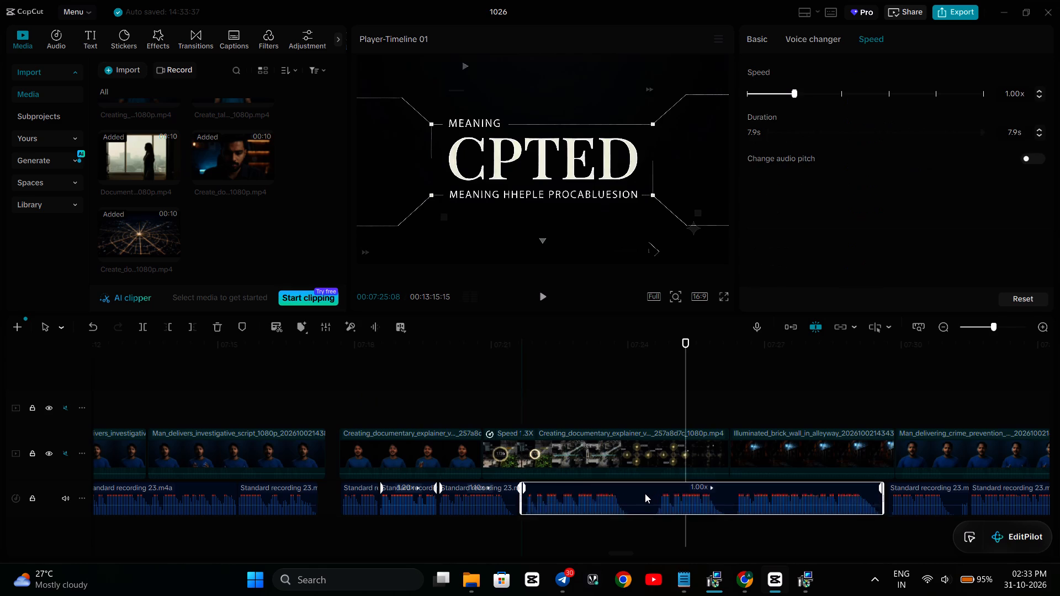
pyautogui.moveTo(645, 493); pyautogui.dragTo(653, 497)
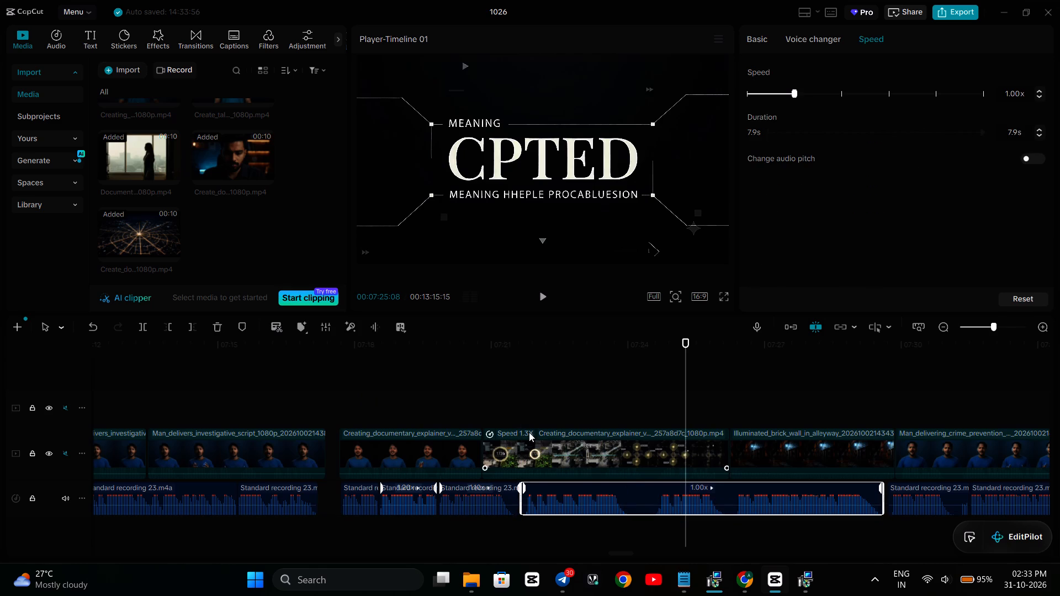
# Play the timeline from about 00:07:21 to 00:07:37 to check the voiceover against the following documentary clips.
pyautogui.click(512, 405)
pyautogui.press('space')
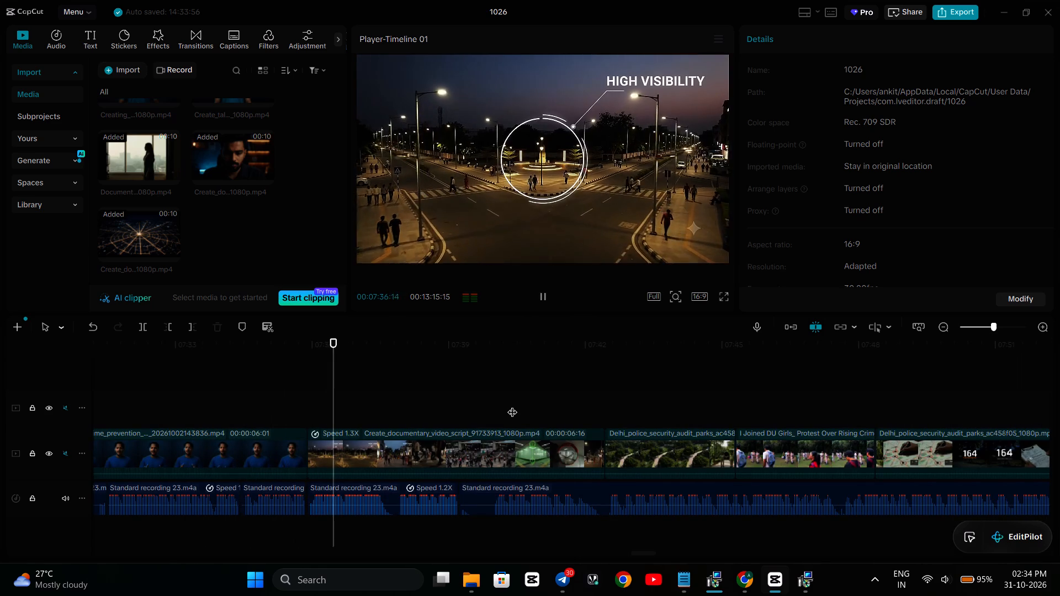
pyautogui.press('space')
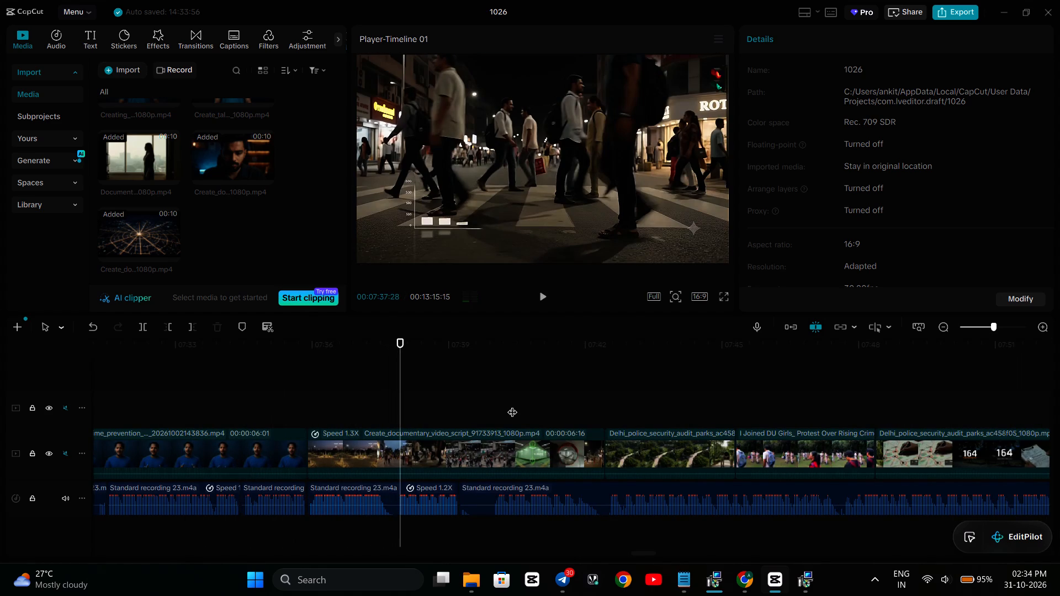
# Play the timeline from about 00:07:33 to 00:08:20 to check the voiceover against the audit, CCTV and statistics clips.
pyautogui.click(261, 388)
pyautogui.press('space')
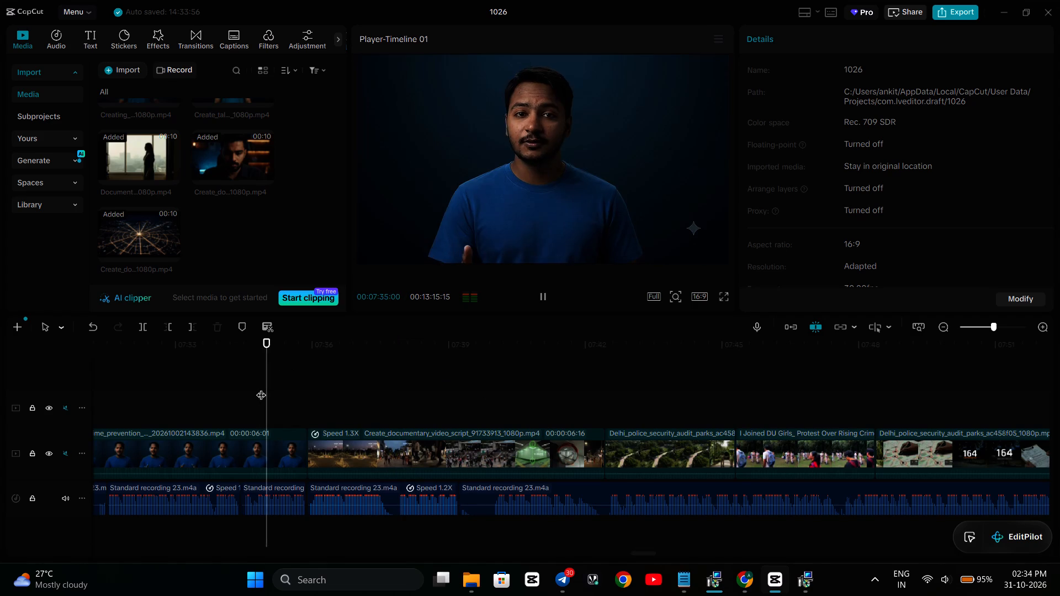
pyautogui.press('space')
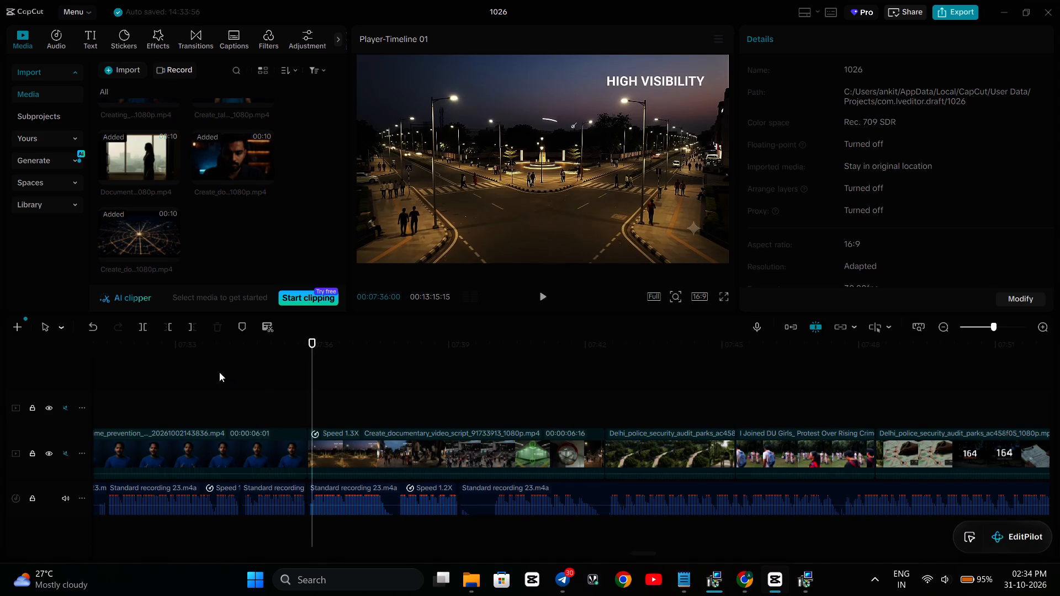
pyautogui.click(187, 376)
pyautogui.press('space')
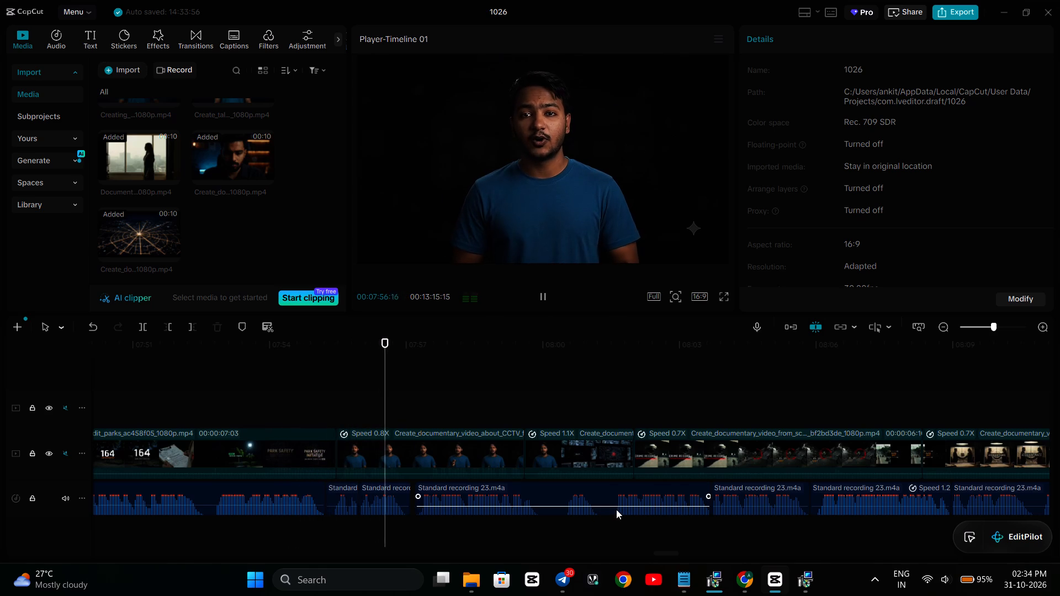
pyautogui.click(808, 582)
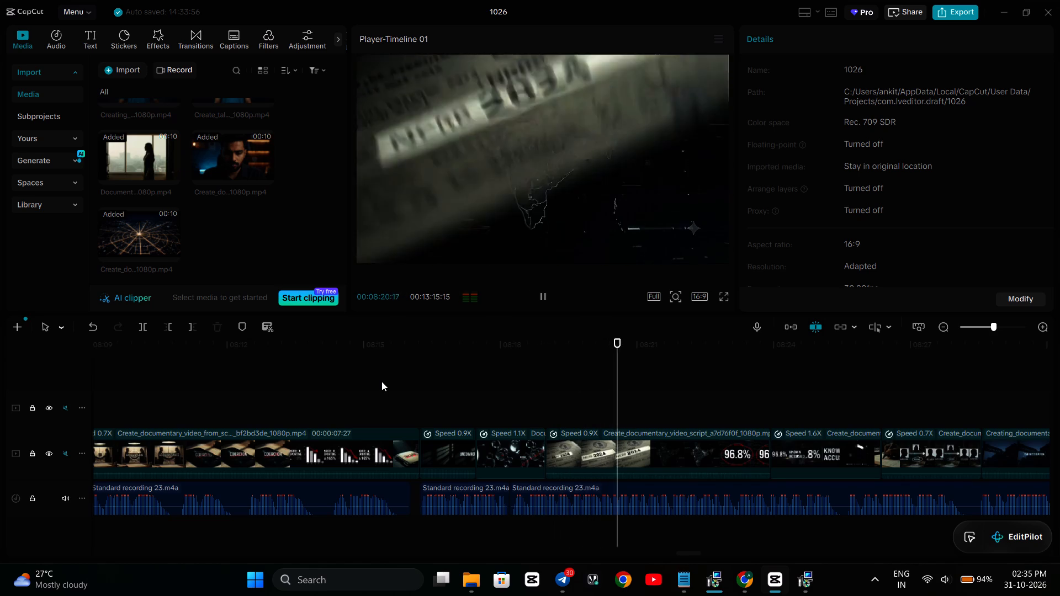
# Replay the section from about 00:08:17 to 00:08:19 to check the voiceover against the UNCOMFORTABLE, KNOWN and NCRB 2024 clips.
pyautogui.click(445, 385)
pyautogui.press('space')
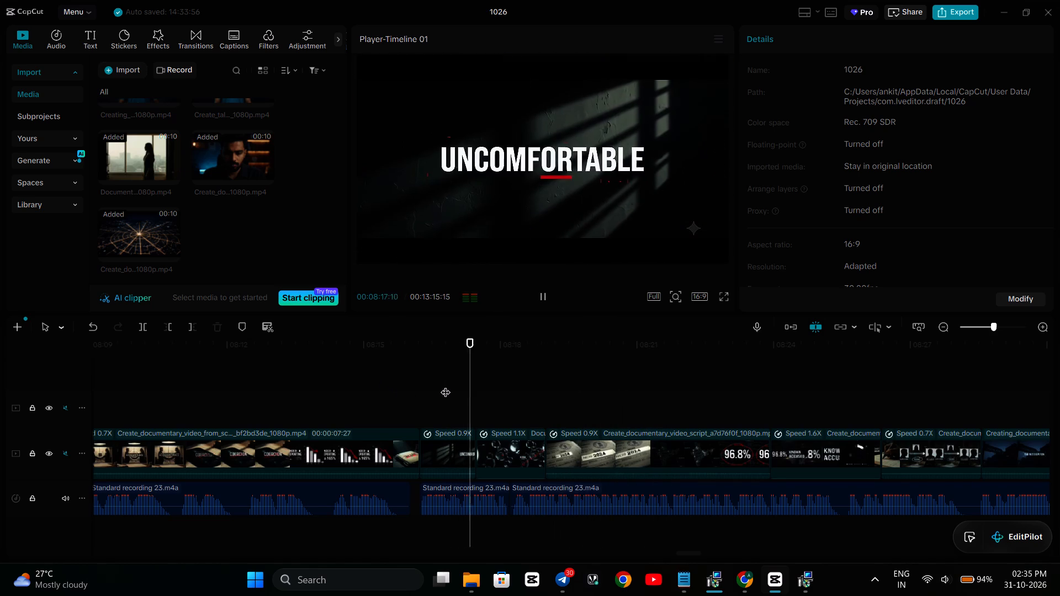
pyautogui.press('space')
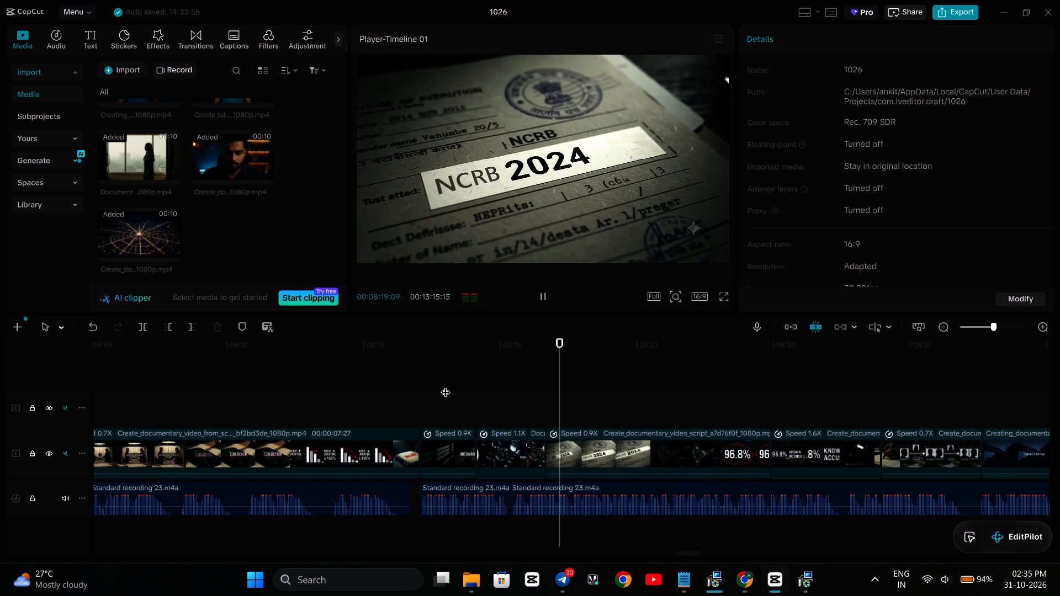
pyautogui.click(497, 395)
pyautogui.press('space')
pyautogui.press('space')
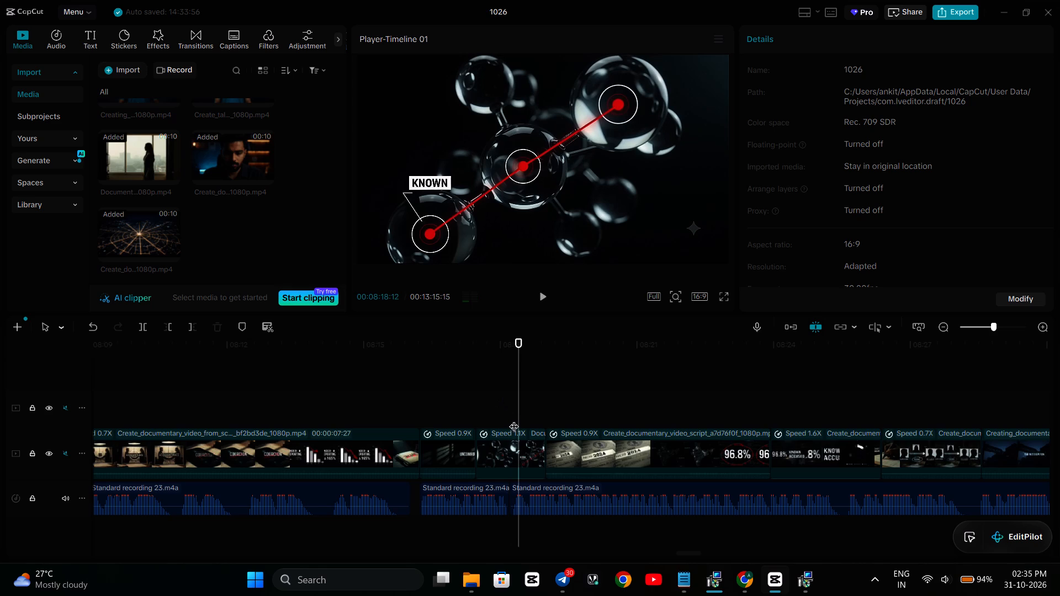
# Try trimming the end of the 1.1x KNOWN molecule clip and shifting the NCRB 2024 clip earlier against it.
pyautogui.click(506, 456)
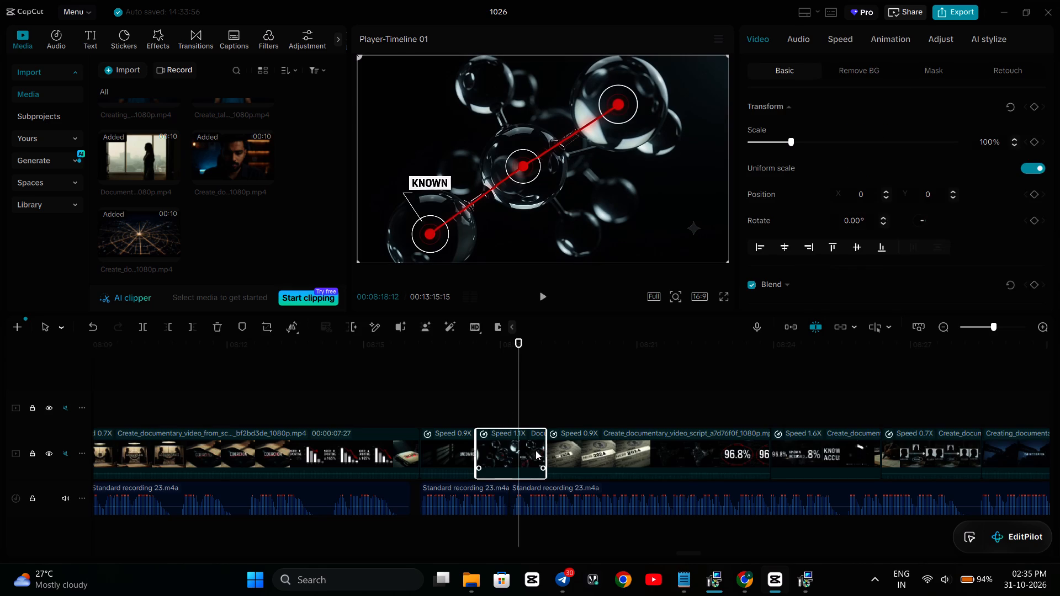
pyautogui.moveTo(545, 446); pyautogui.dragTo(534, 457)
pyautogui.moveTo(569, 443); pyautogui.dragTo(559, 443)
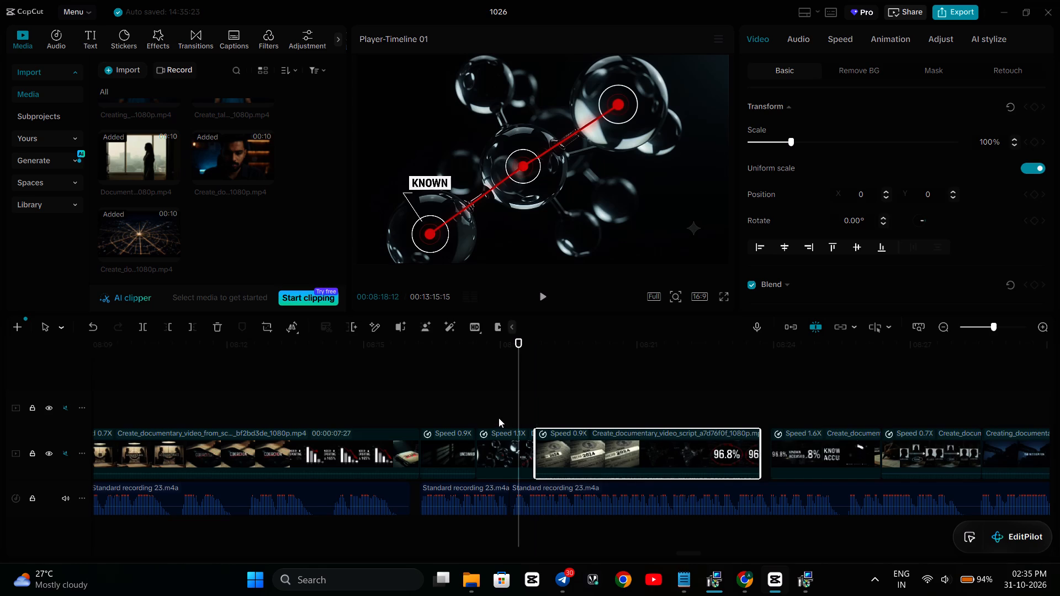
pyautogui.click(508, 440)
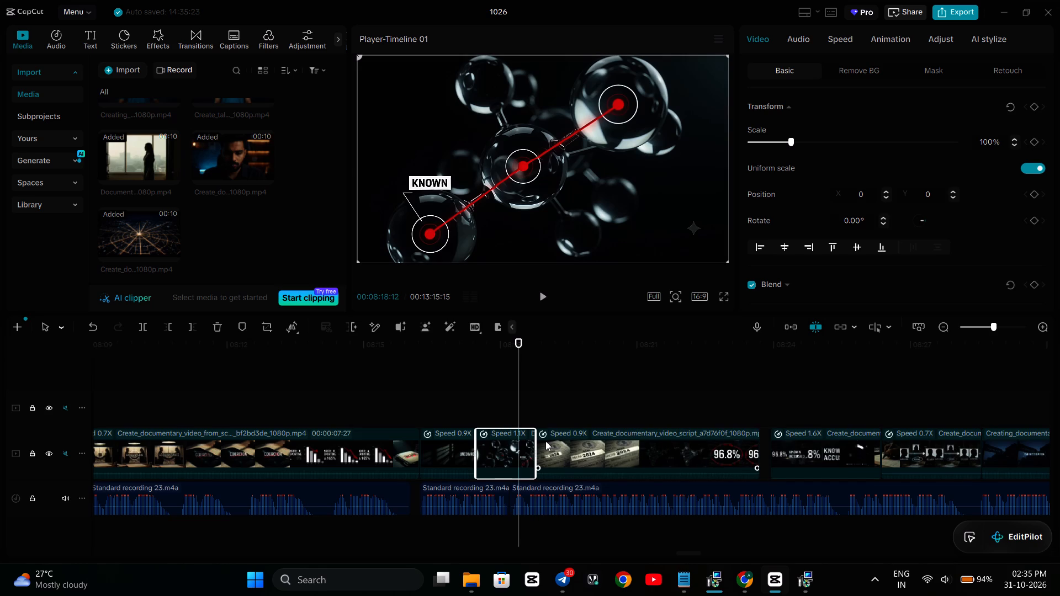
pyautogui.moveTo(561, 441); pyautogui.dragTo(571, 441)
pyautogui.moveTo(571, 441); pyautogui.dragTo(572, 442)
# Delete the 1.1x KNOWN molecule clip before the NCRB 2024 clip.
pyautogui.click(503, 450)
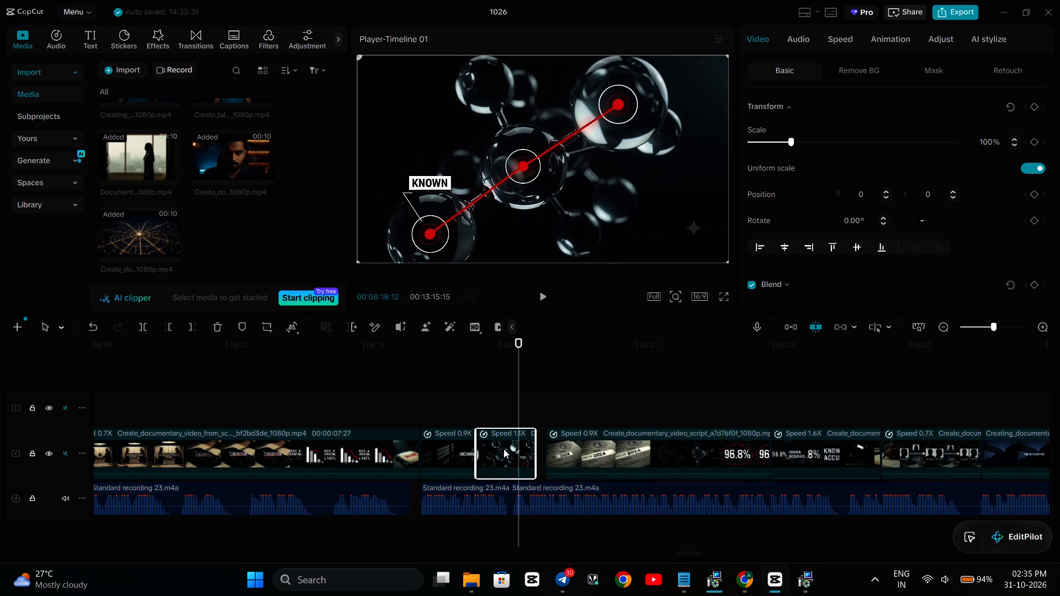
pyautogui.click(837, 39)
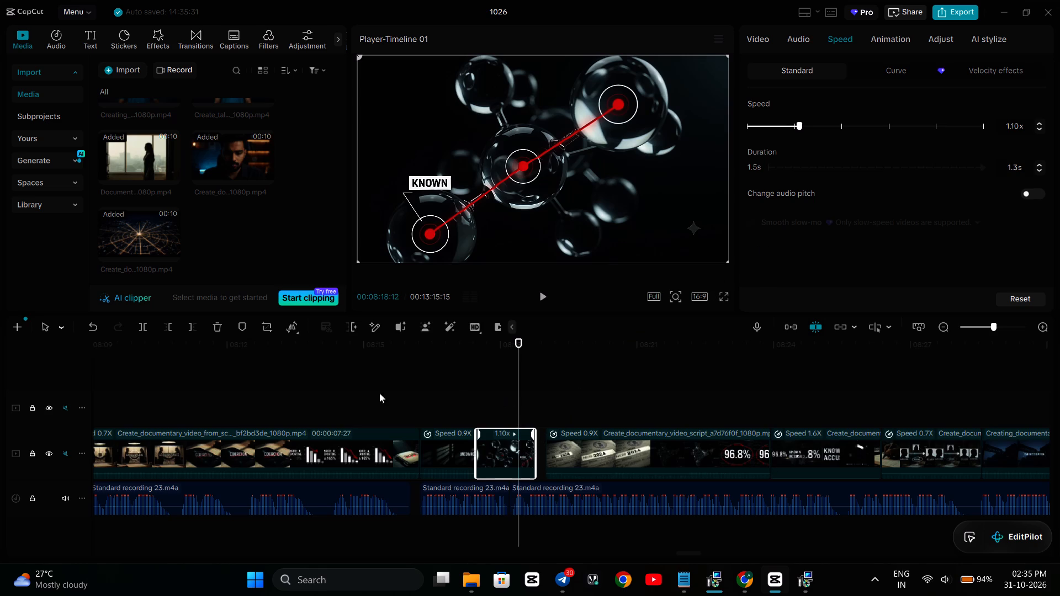
pyautogui.click(212, 327)
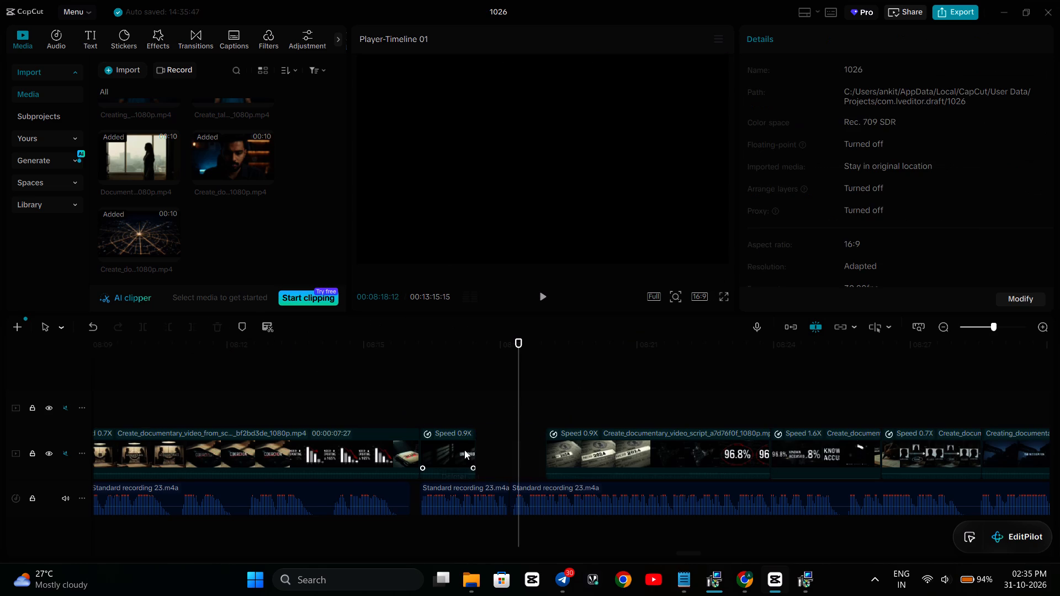
# Move the 0.9x NCRB 2024 clip earlier so it starts at about 00:08:18:12.
pyautogui.moveTo(621, 449); pyautogui.dragTo(594, 455)
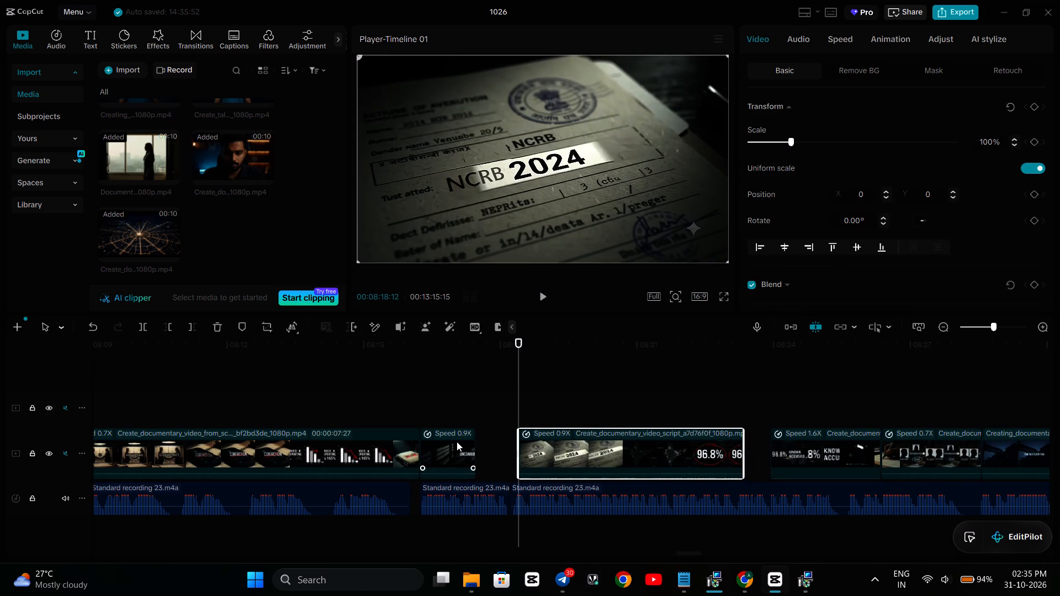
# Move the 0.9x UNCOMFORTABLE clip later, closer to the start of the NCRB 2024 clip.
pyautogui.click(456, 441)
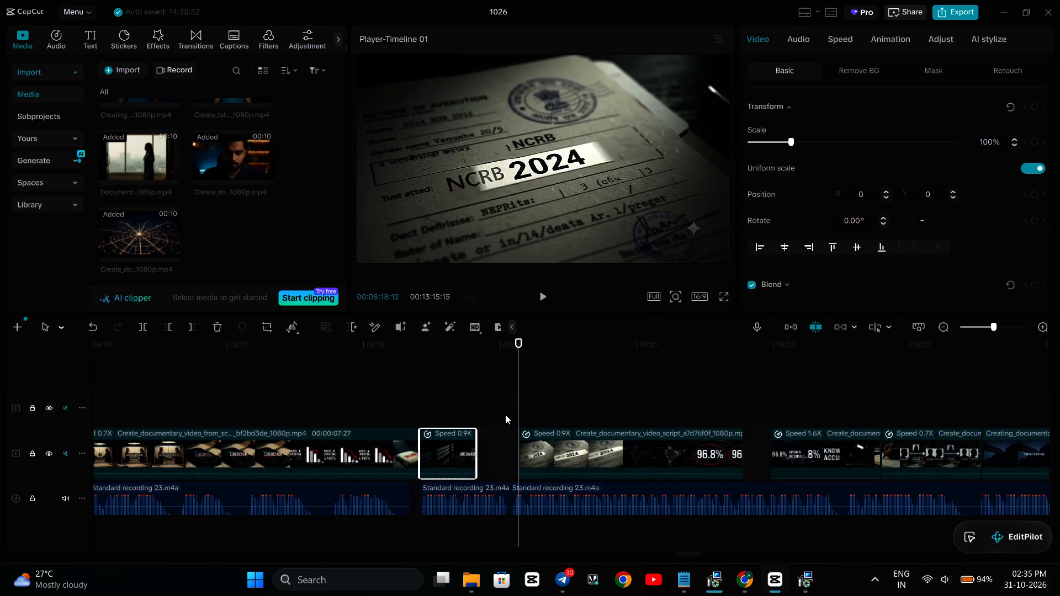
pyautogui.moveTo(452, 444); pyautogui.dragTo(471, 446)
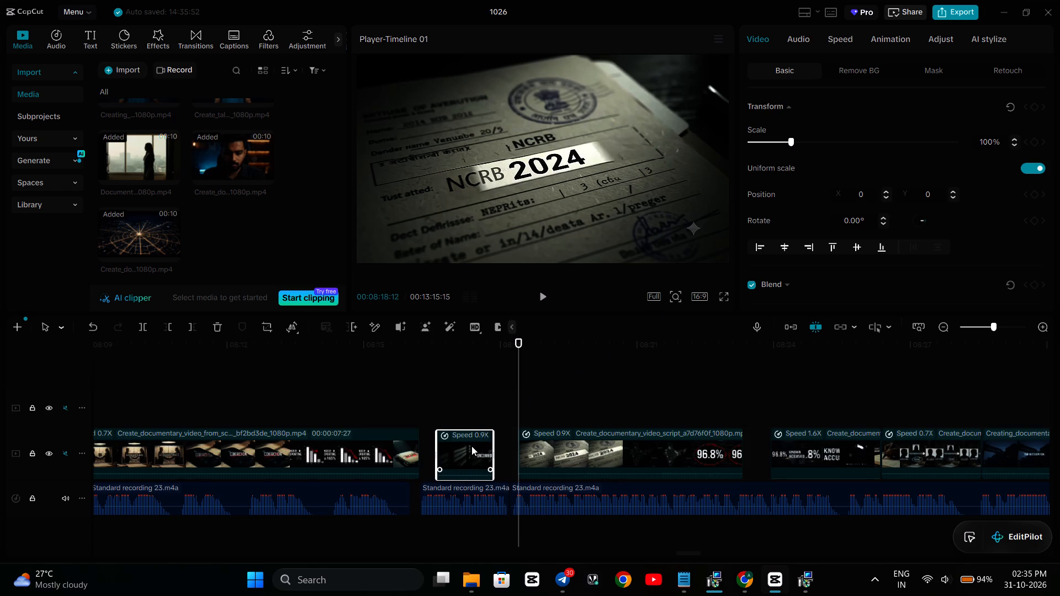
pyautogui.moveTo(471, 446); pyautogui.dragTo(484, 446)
# Play the section from about 00:08:13 to 00:08:16 to check the voiceover against the end of the UNDER-REPORTING clip.
pyautogui.click(404, 450)
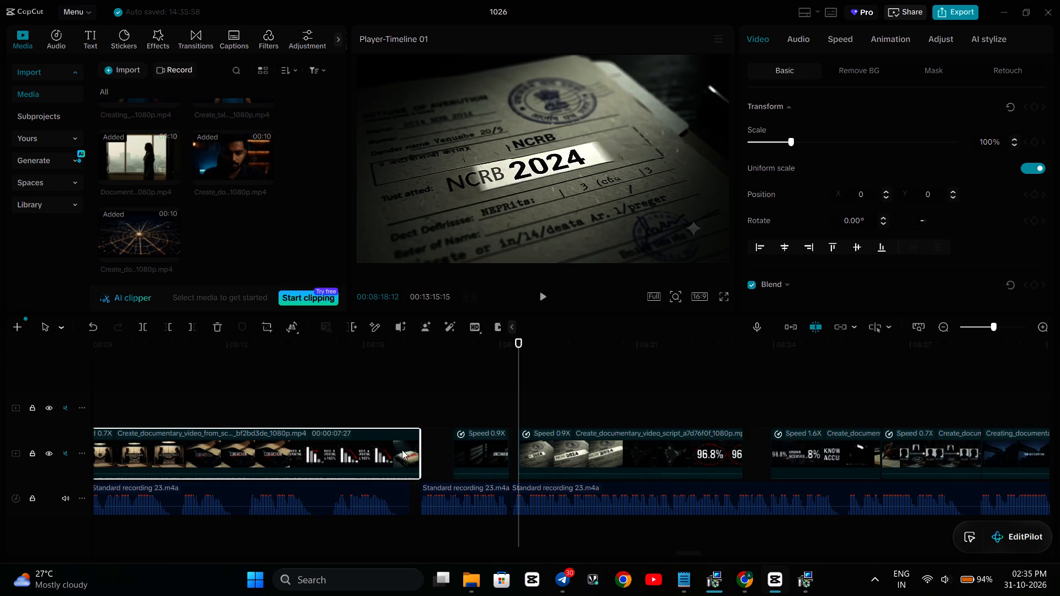
pyautogui.press('space')
pyautogui.click(317, 443)
pyautogui.press('space')
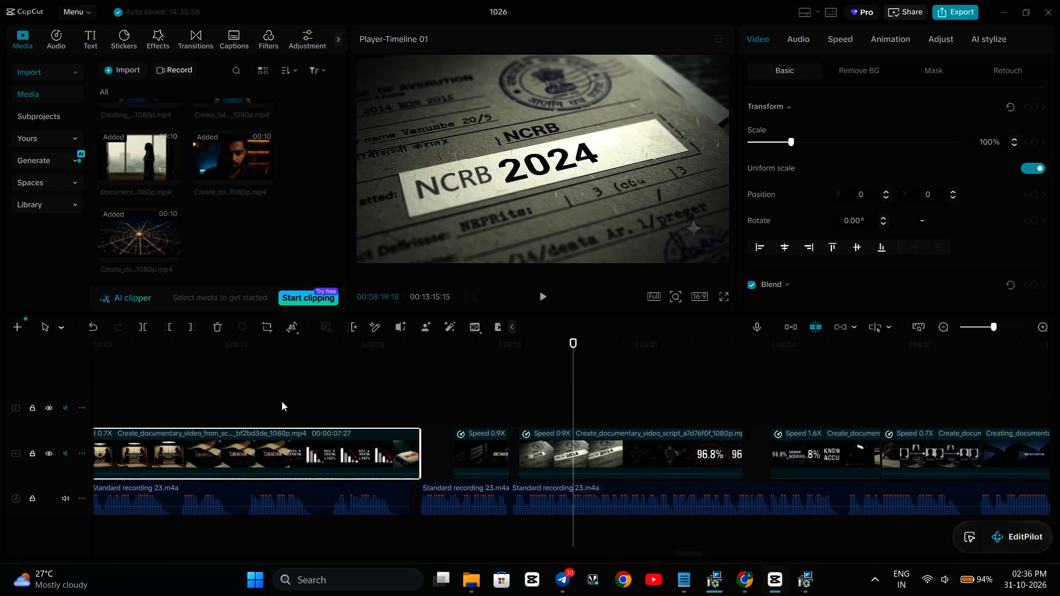
pyautogui.click(282, 401)
pyautogui.press('space')
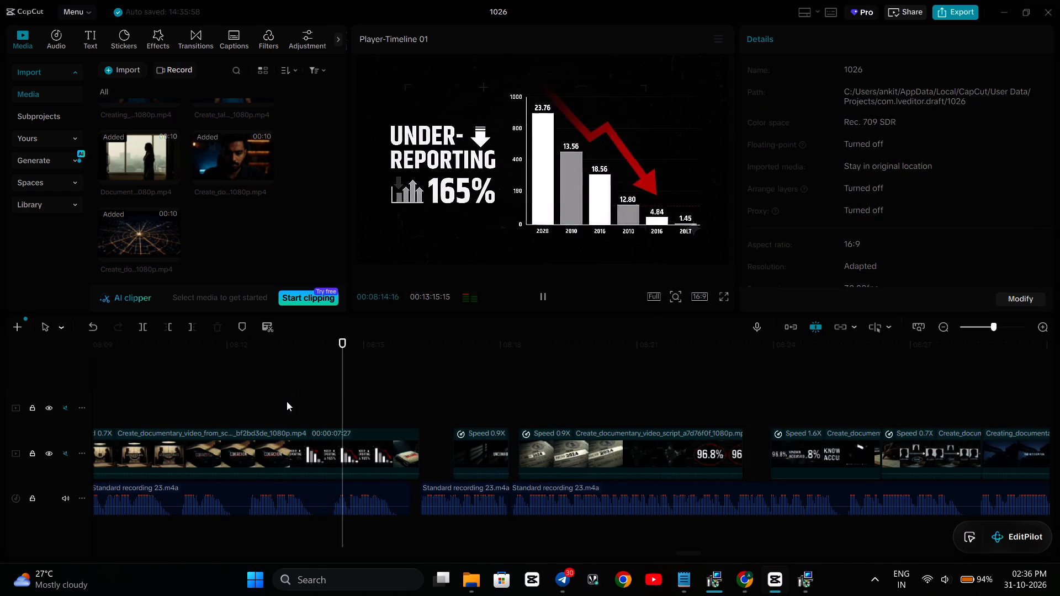
pyautogui.press('space')
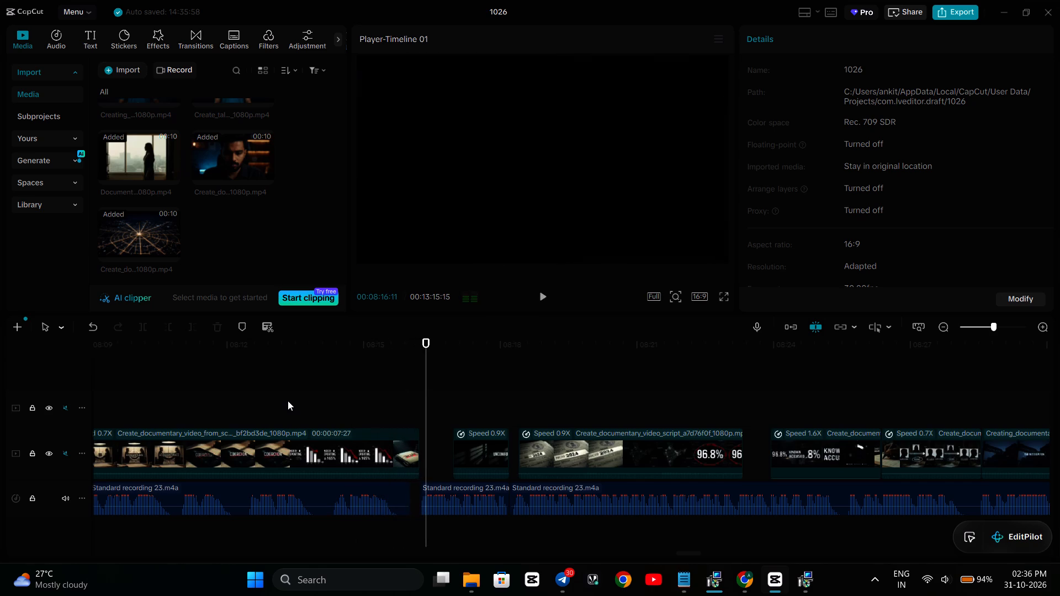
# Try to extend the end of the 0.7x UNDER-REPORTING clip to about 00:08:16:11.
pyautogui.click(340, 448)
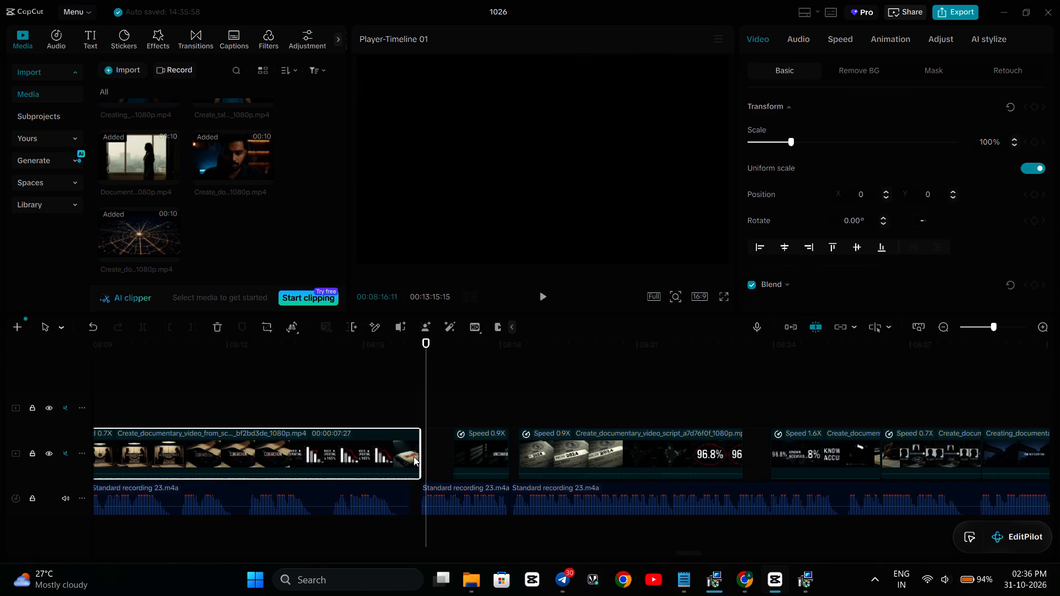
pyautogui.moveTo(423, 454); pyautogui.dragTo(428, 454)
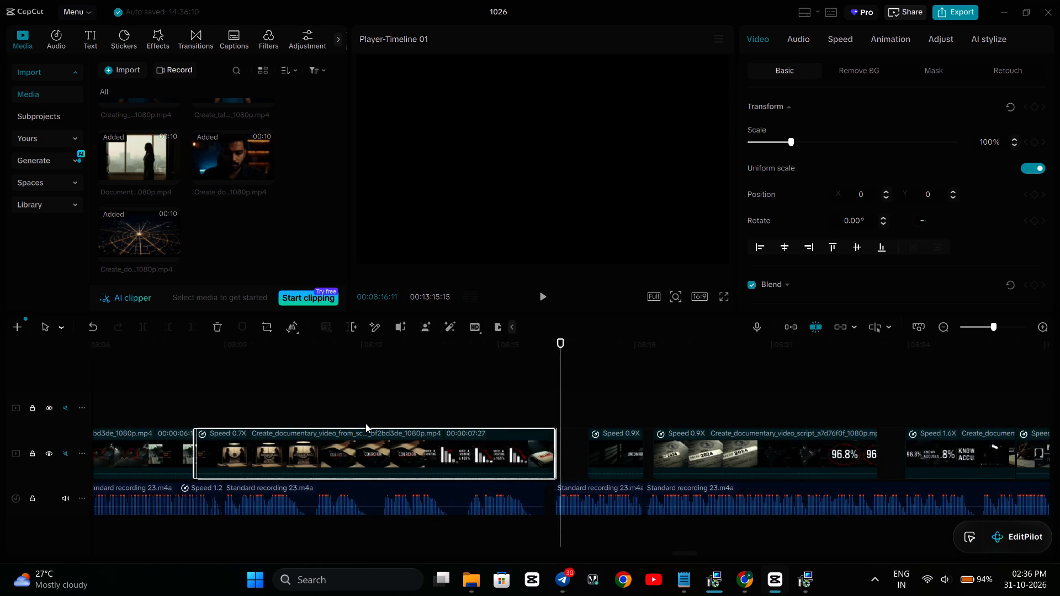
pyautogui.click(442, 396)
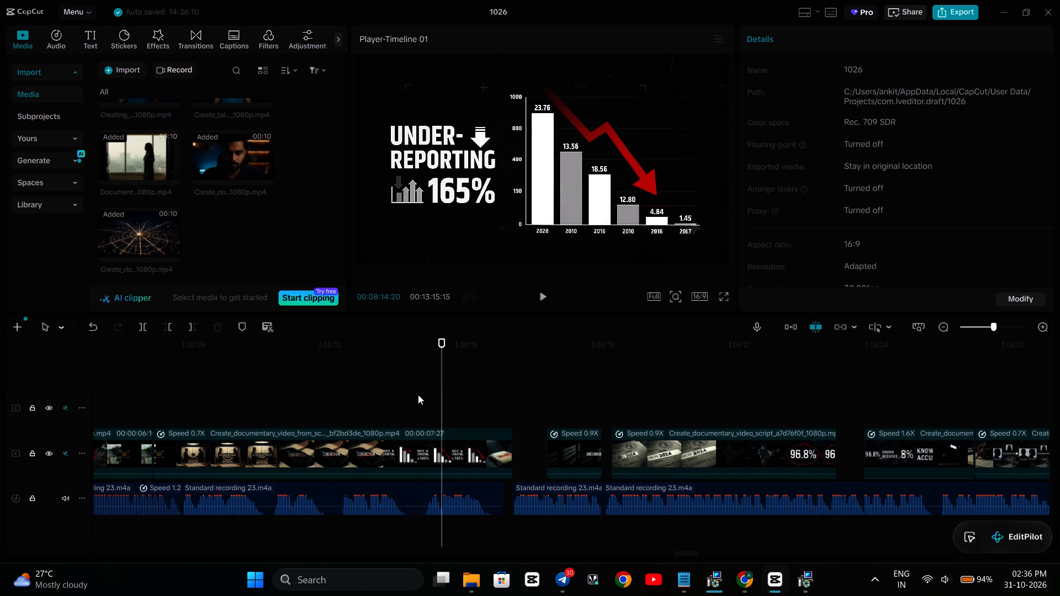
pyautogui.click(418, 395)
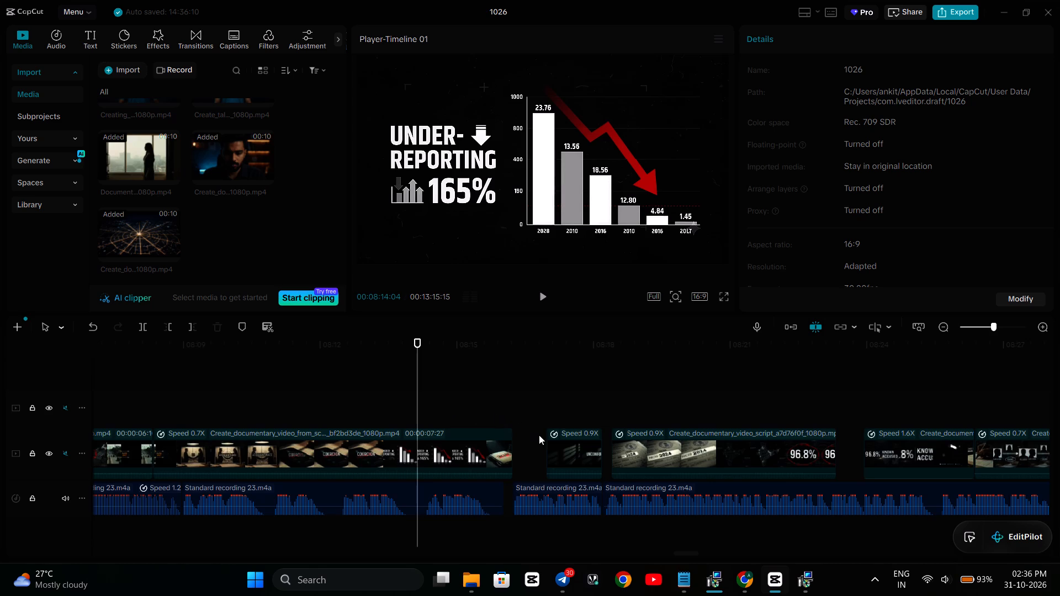
# Slow the UNCOMFORTABLE clip to 0.70x and move it earlier, close to the end of the UNDER-REPORTING clip.
pyautogui.click(563, 450)
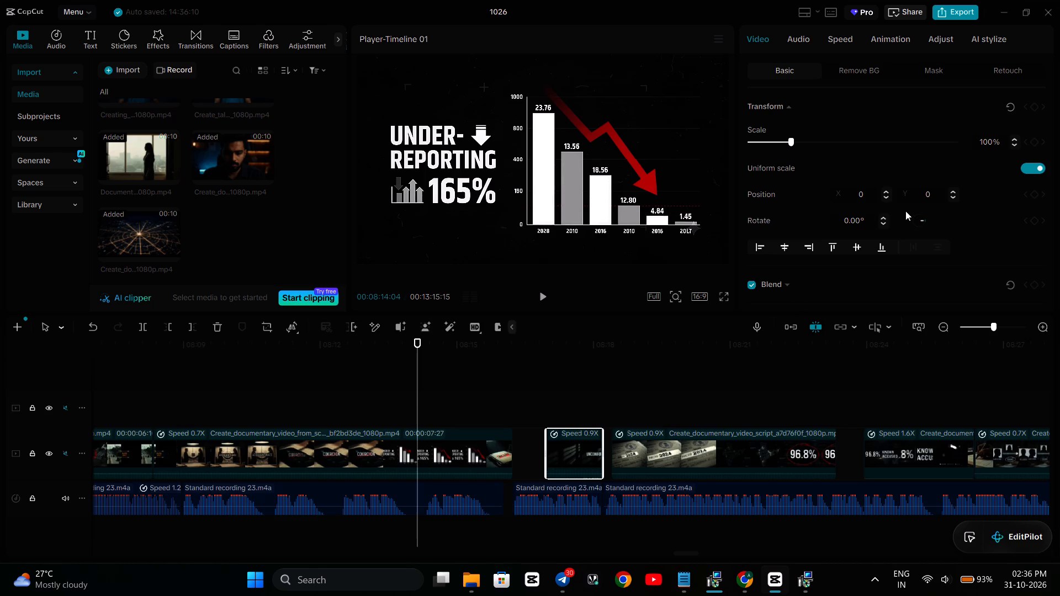
pyautogui.click(840, 42)
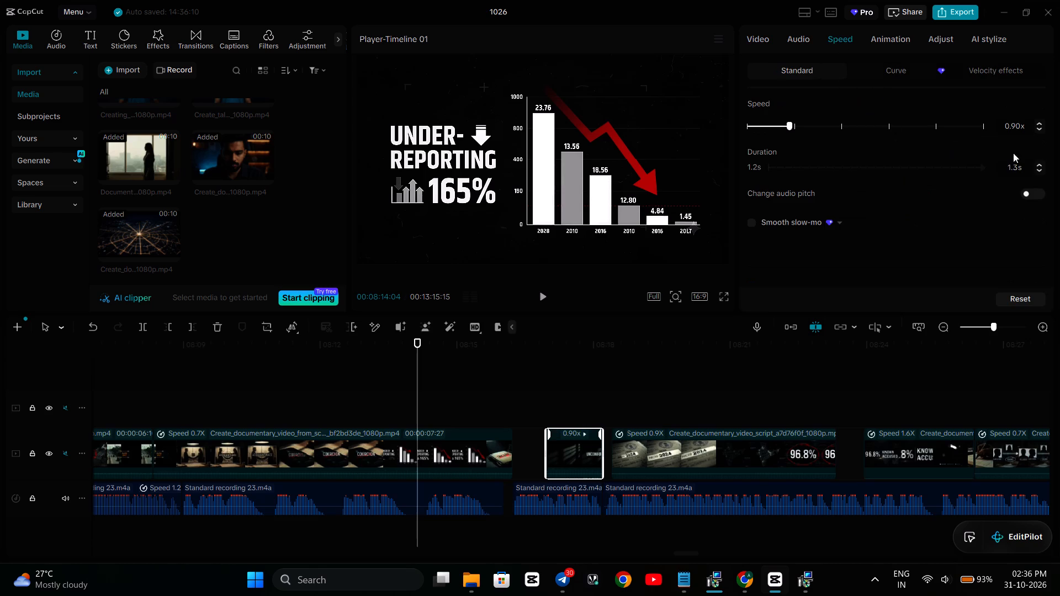
pyautogui.click(1038, 129)
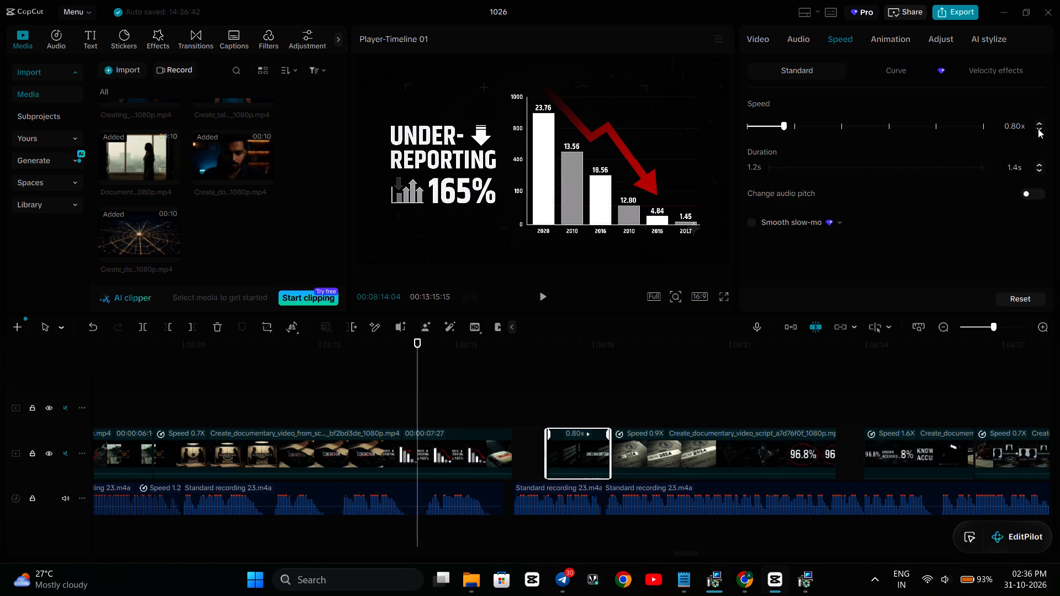
pyautogui.moveTo(573, 445); pyautogui.dragTo(566, 446)
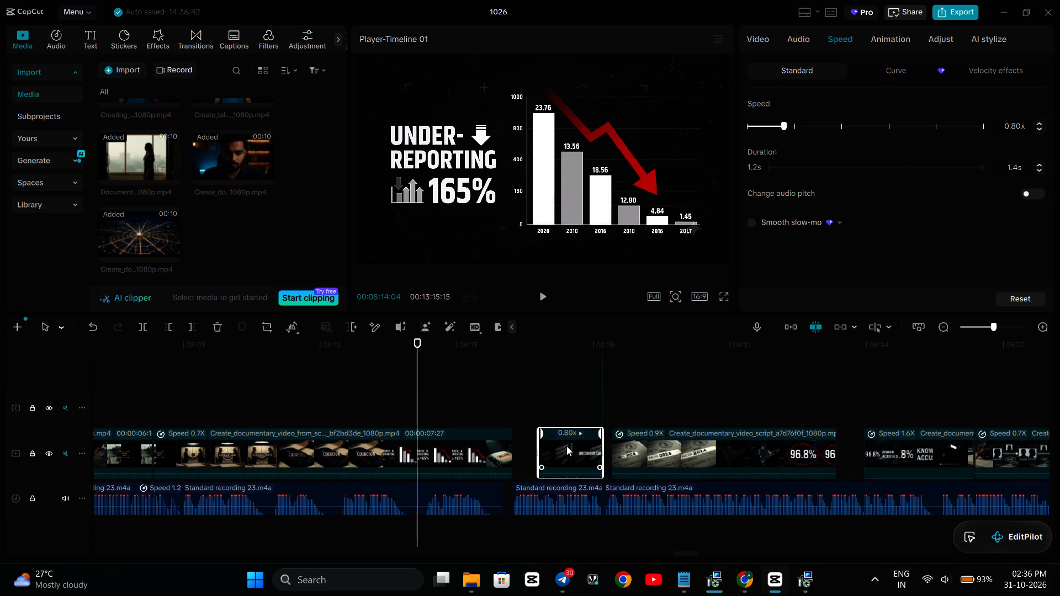
pyautogui.moveTo(566, 446); pyautogui.dragTo(548, 448)
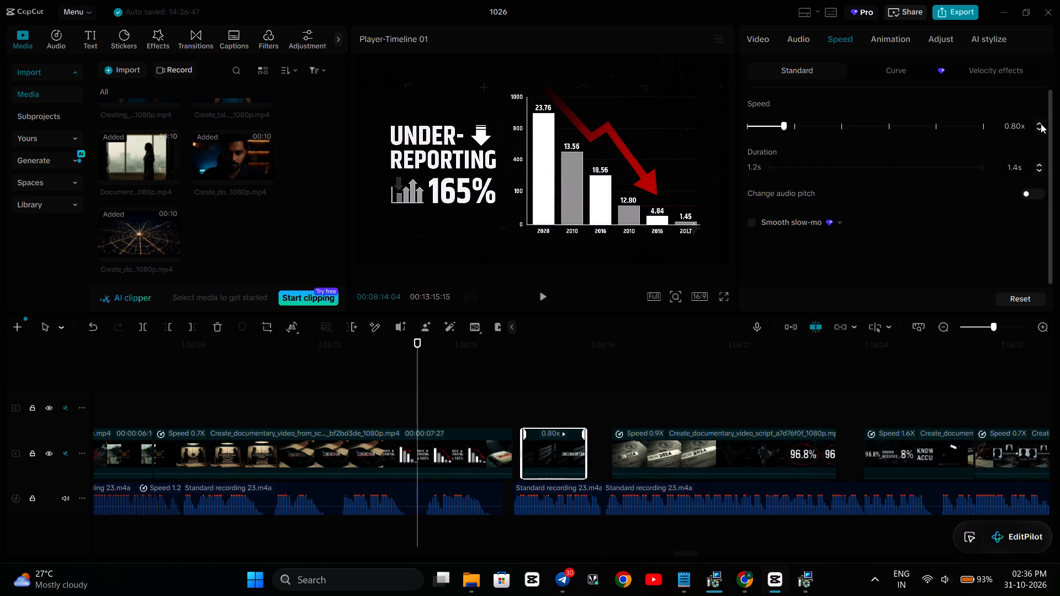
pyautogui.click(1038, 129)
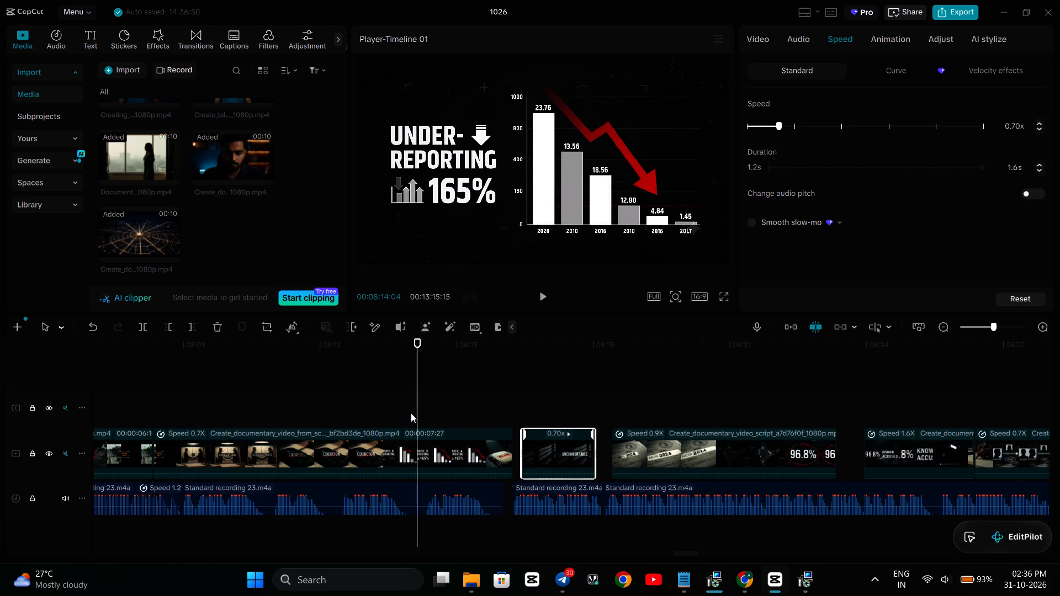
# Play from about 00:08:14 to 00:08:19 to check the slowed UNCOMFORTABLE clip against the voiceover.
pyautogui.click(430, 398)
pyautogui.press('space')
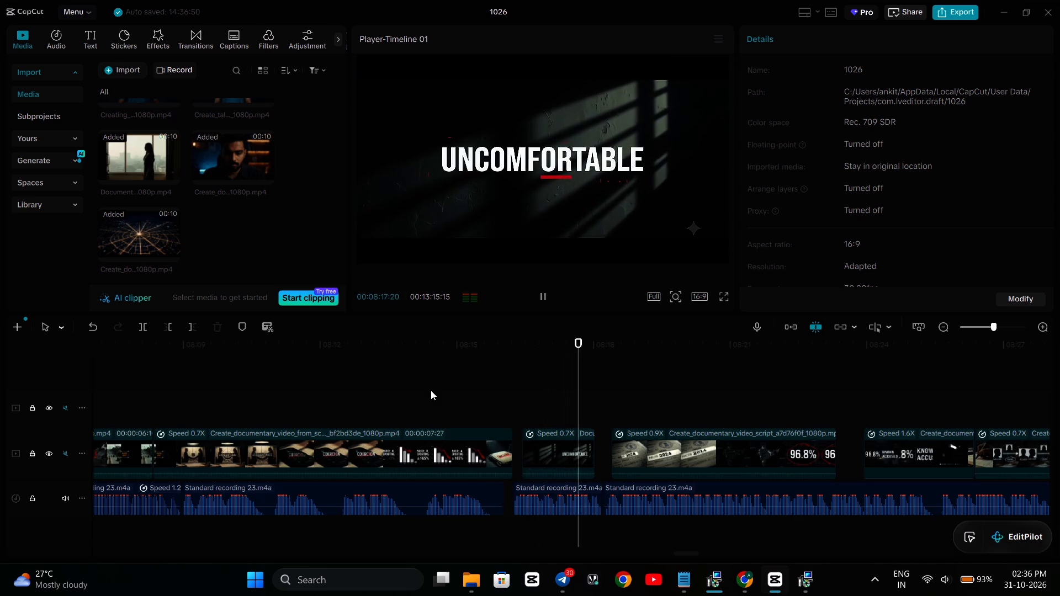
pyautogui.press('space')
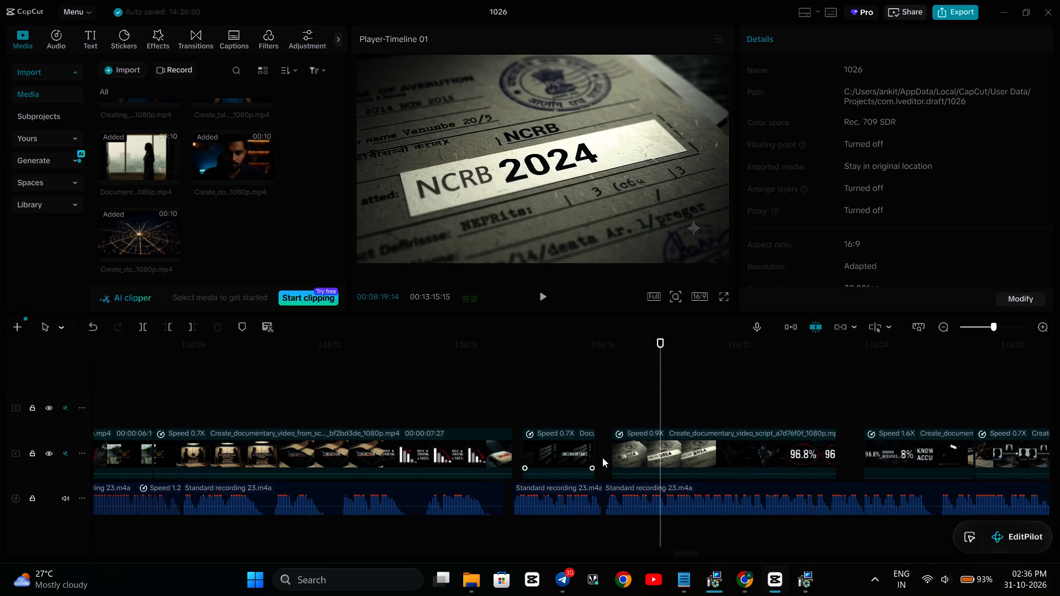
# Move the 0.9x NCRB 2024 clip slightly earlier, closer to the end of the UNCOMFORTABLE clip.
pyautogui.moveTo(646, 453); pyautogui.dragTo(637, 456)
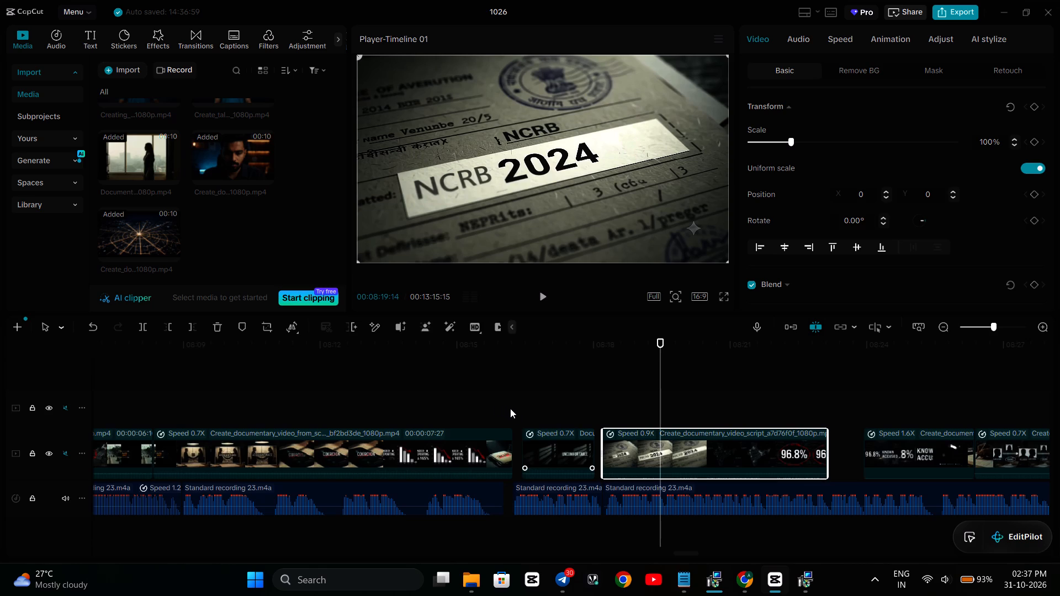
# Slow the UNCOMFORTABLE clip to 0.60x and place it back on the main track just before the NCRB 2024 clip.
pyautogui.click(555, 443)
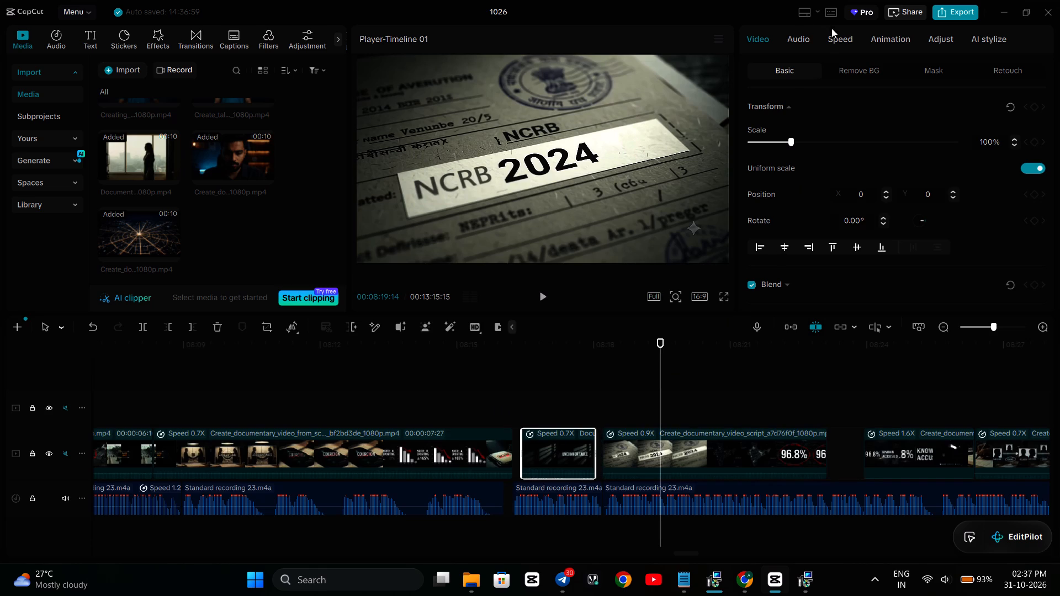
pyautogui.click(836, 38)
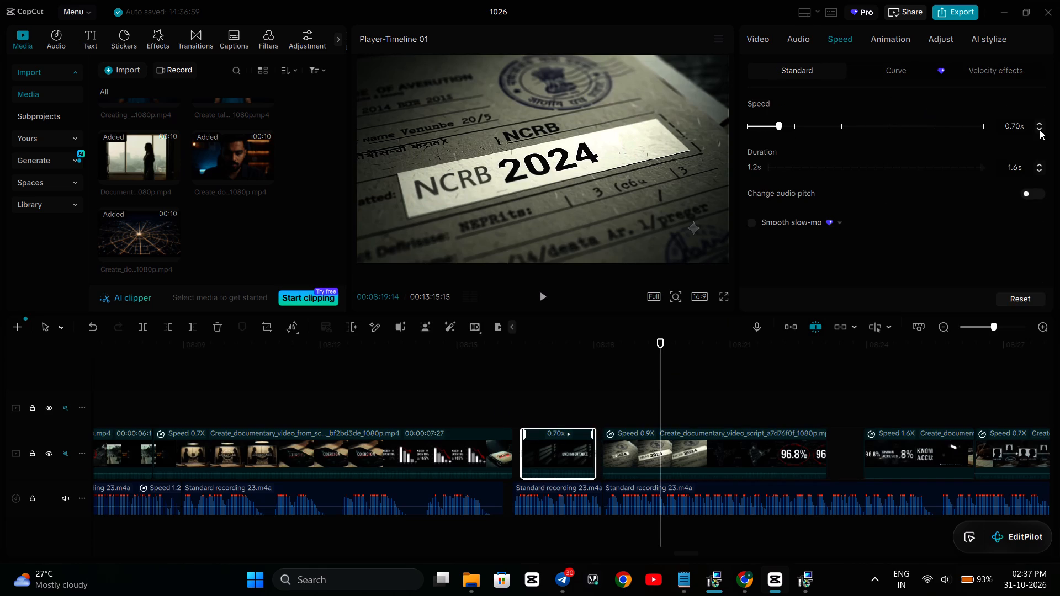
pyautogui.click(1040, 127)
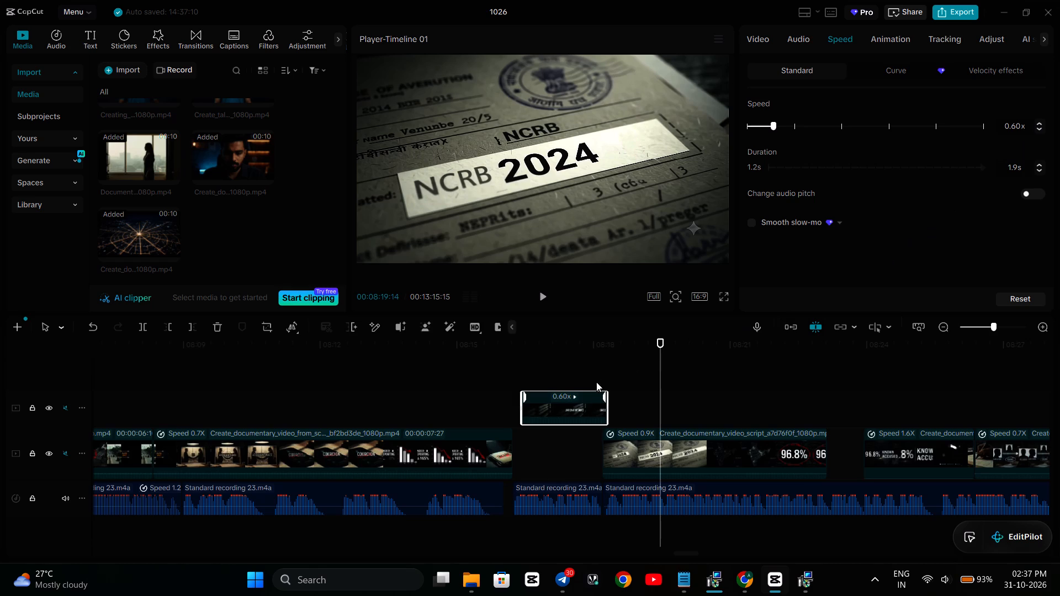
pyautogui.moveTo(573, 400); pyautogui.dragTo(558, 438)
pyautogui.moveTo(563, 400); pyautogui.dragTo(559, 425)
pyautogui.moveTo(542, 404); pyautogui.dragTo(538, 445)
# Play from about 00:08:15 to 00:08:24 and replay from about 00:08:20 to check the 96.8% graphic against the voiceover.
pyautogui.click(447, 398)
pyautogui.press('space')
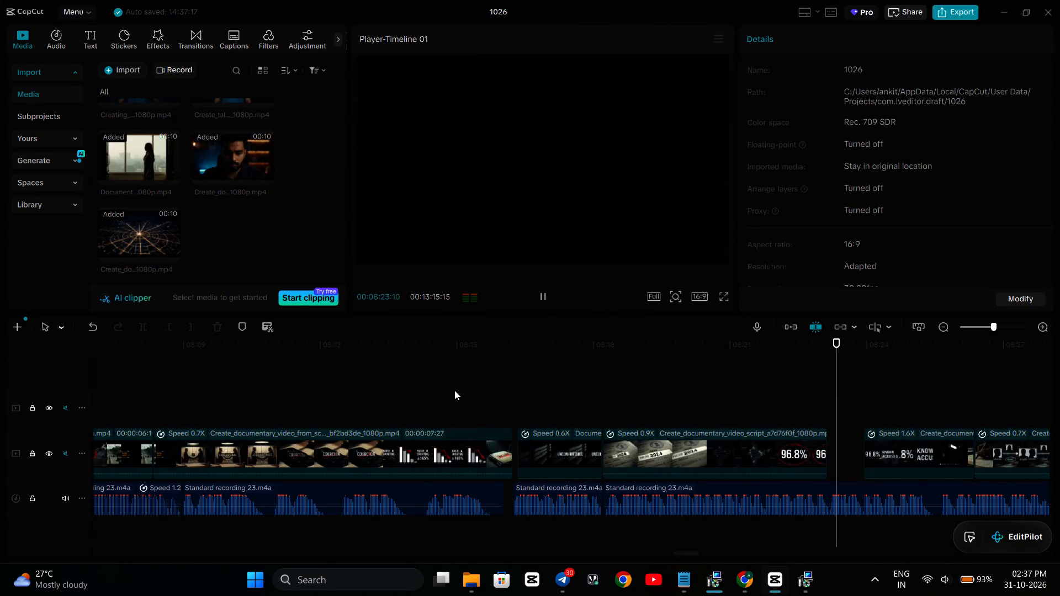
pyautogui.press('space')
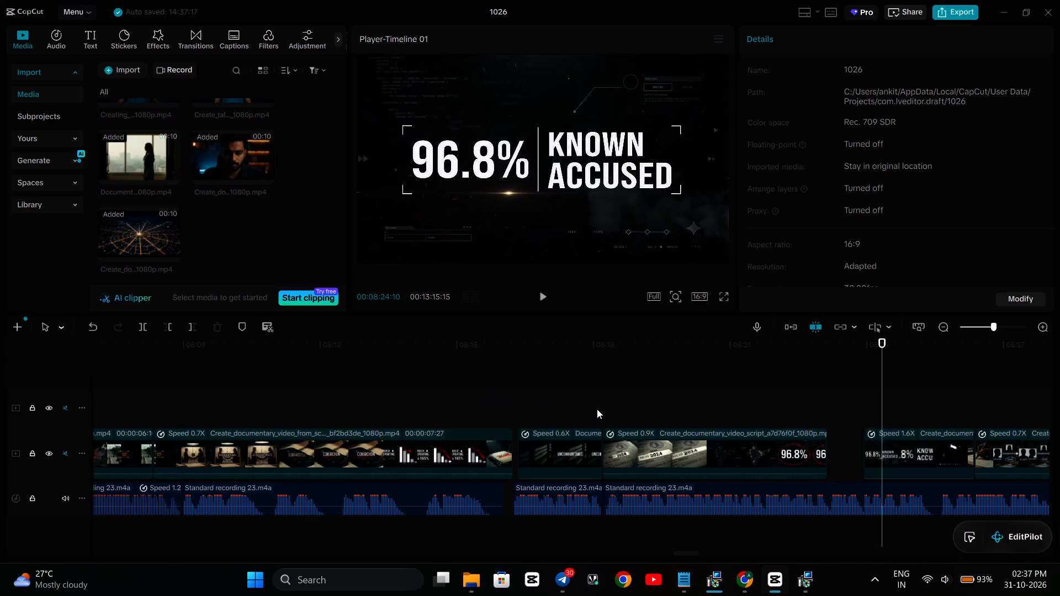
pyautogui.click(699, 397)
pyautogui.press('space')
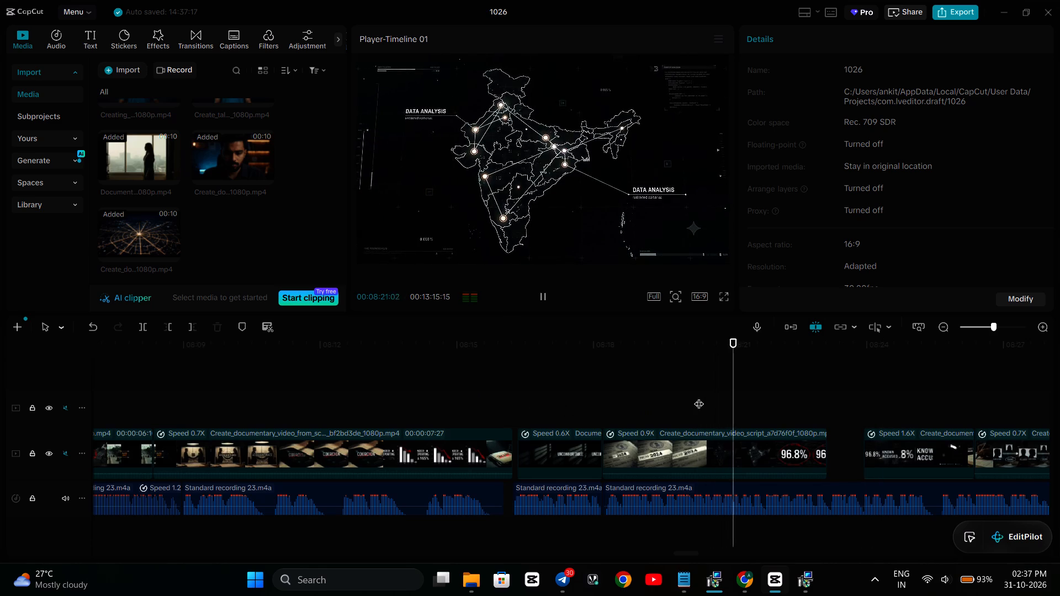
pyautogui.press('space')
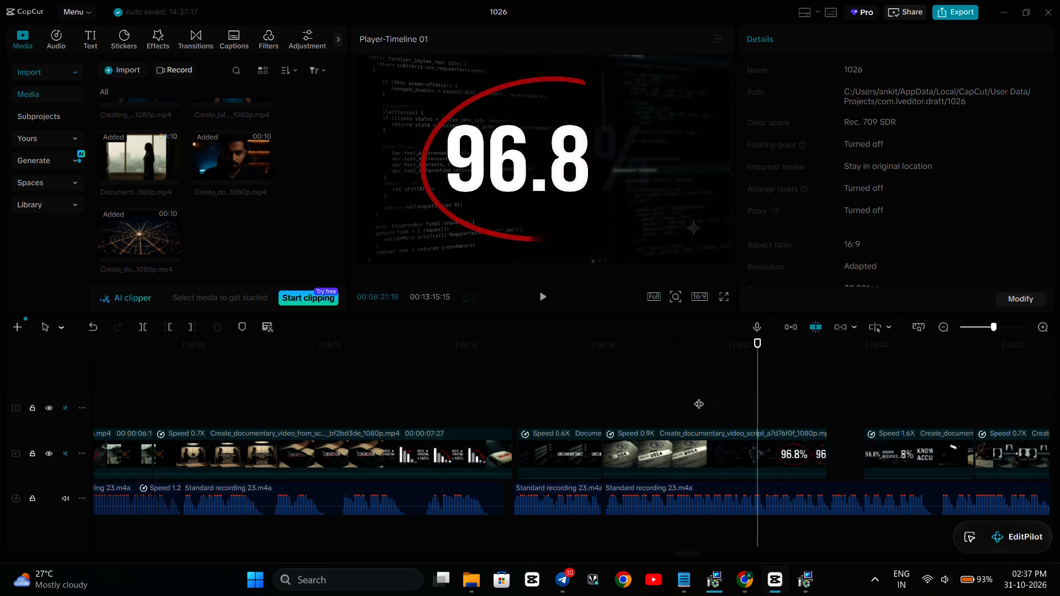
# Set the NCRB 2024 clip's speed to 0.80x.
pyautogui.click(703, 461)
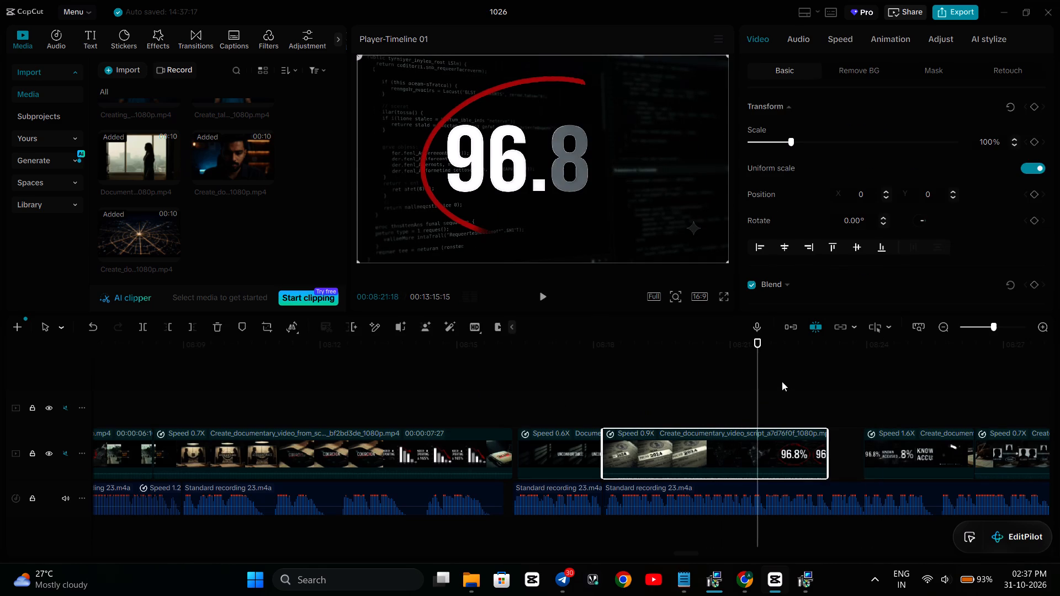
pyautogui.click(844, 35)
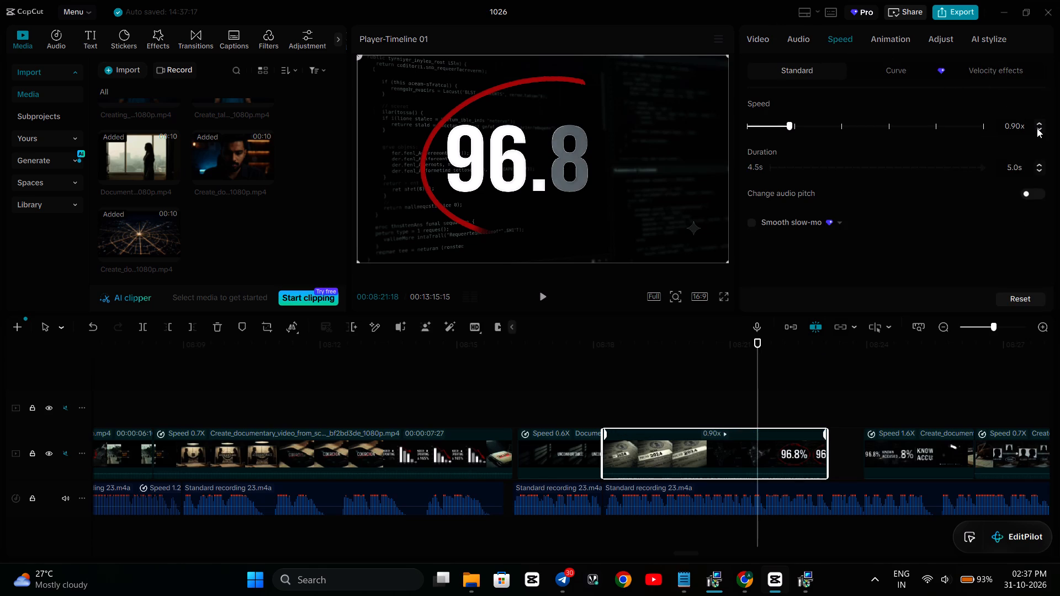
pyautogui.click(1037, 128)
# Play from about 00:08:17 to 00:08:25 to check the slowed NCRB 2024 clip and the following clip against the voiceover.
pyautogui.click(576, 401)
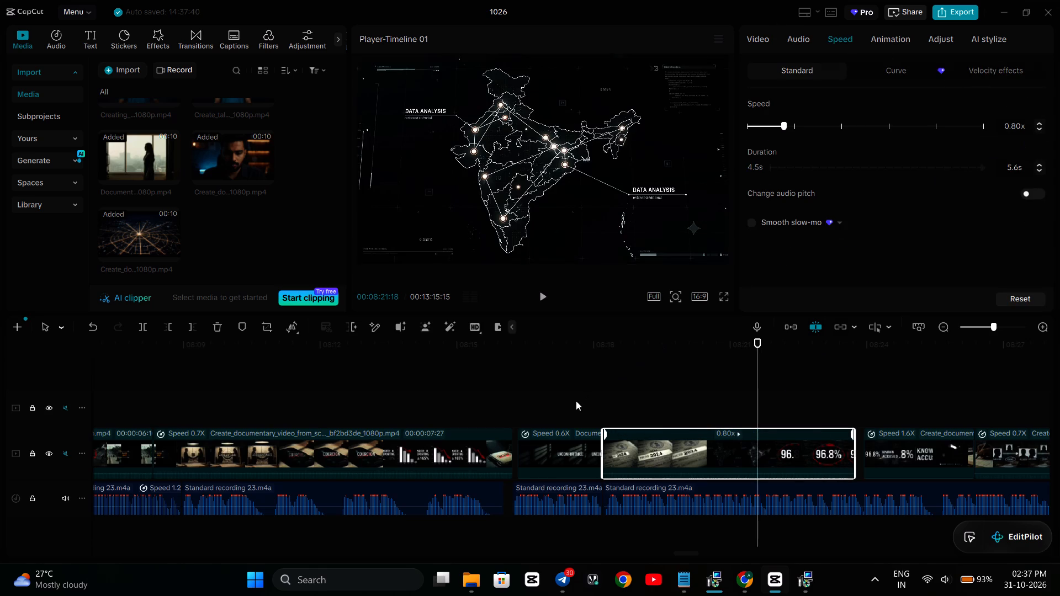
pyautogui.press('space')
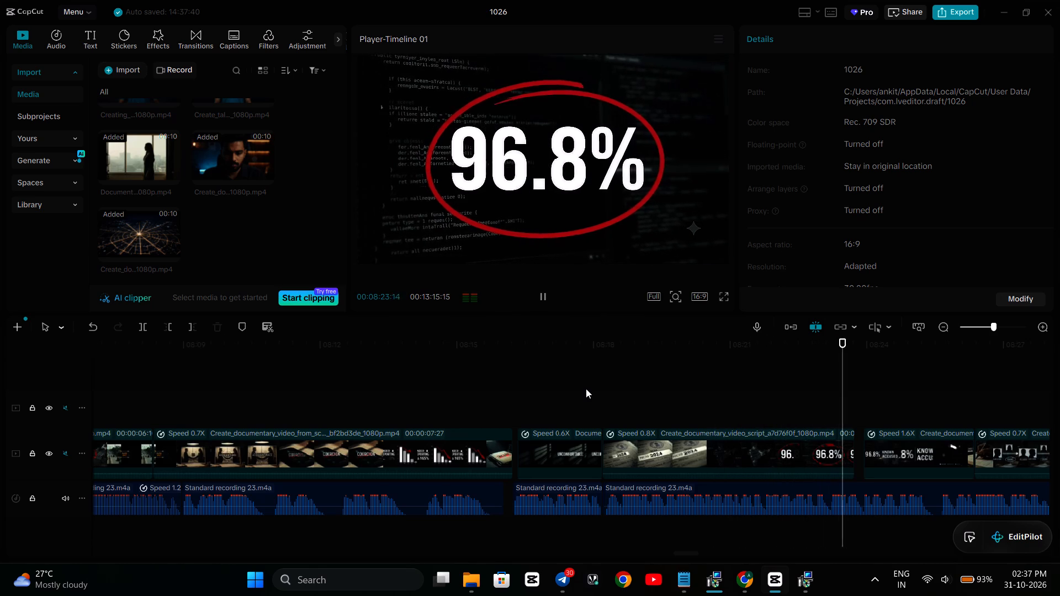
pyautogui.press('space')
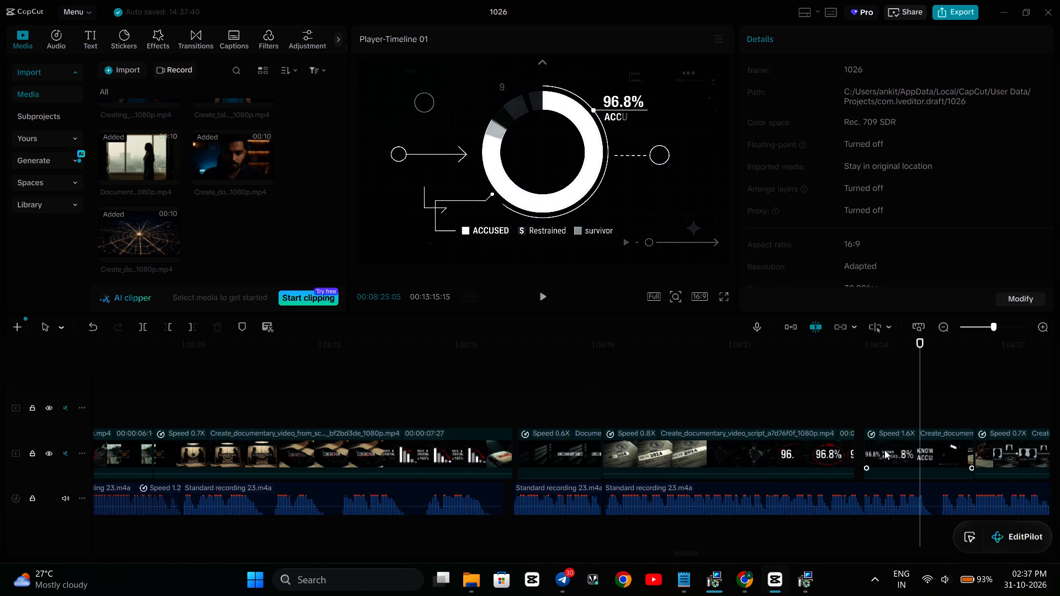
# Move the 96.8% KNOWN ACCUSED clip up against the end of the NCRB 2024 clip and set its speed to 1.50x.
pyautogui.moveTo(884, 450); pyautogui.dragTo(875, 453)
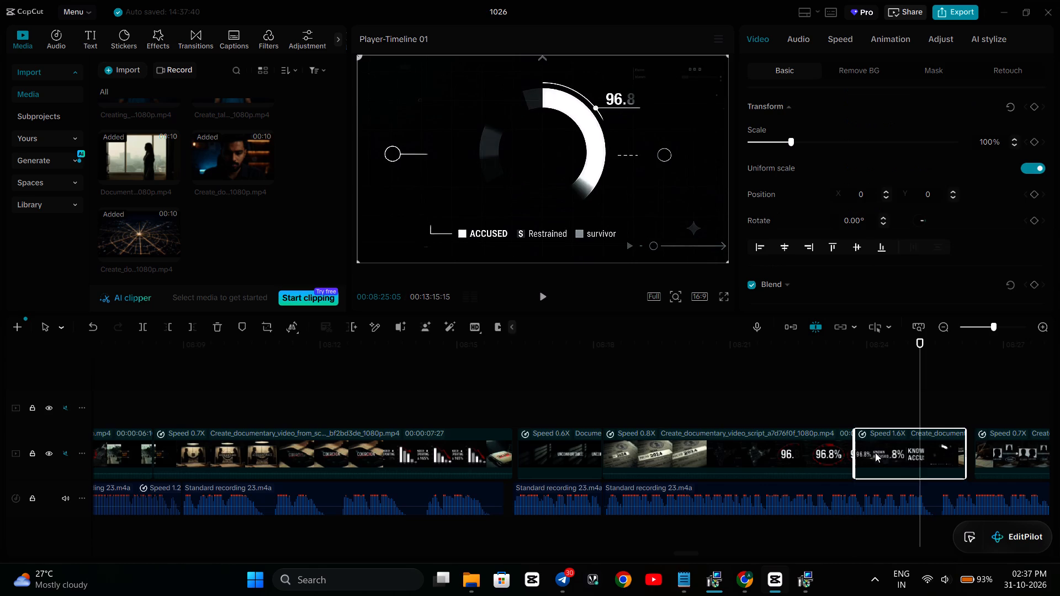
pyautogui.click(836, 39)
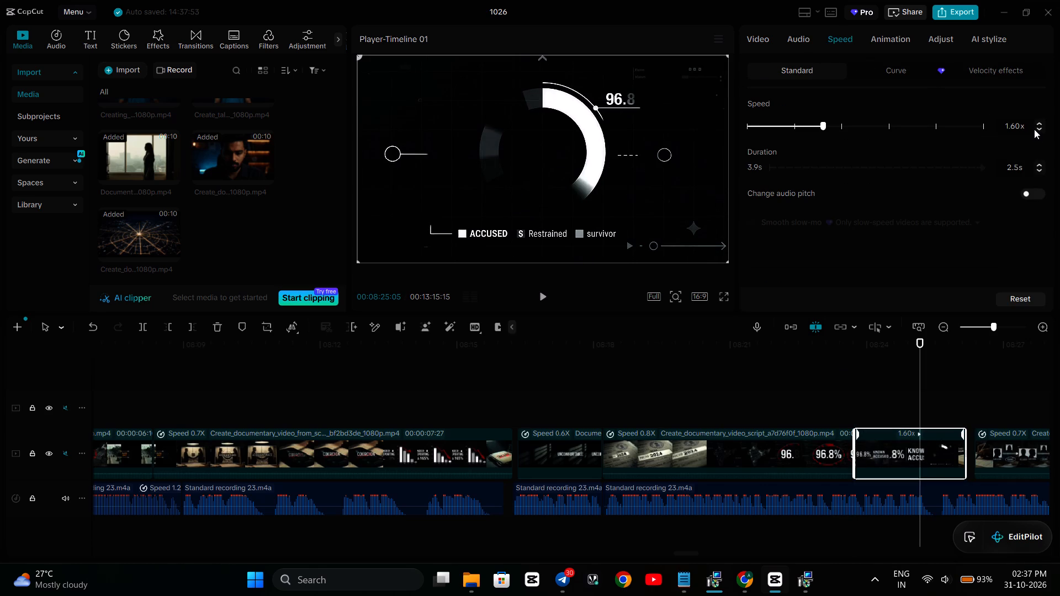
pyautogui.click(1034, 129)
pyautogui.click(1038, 129)
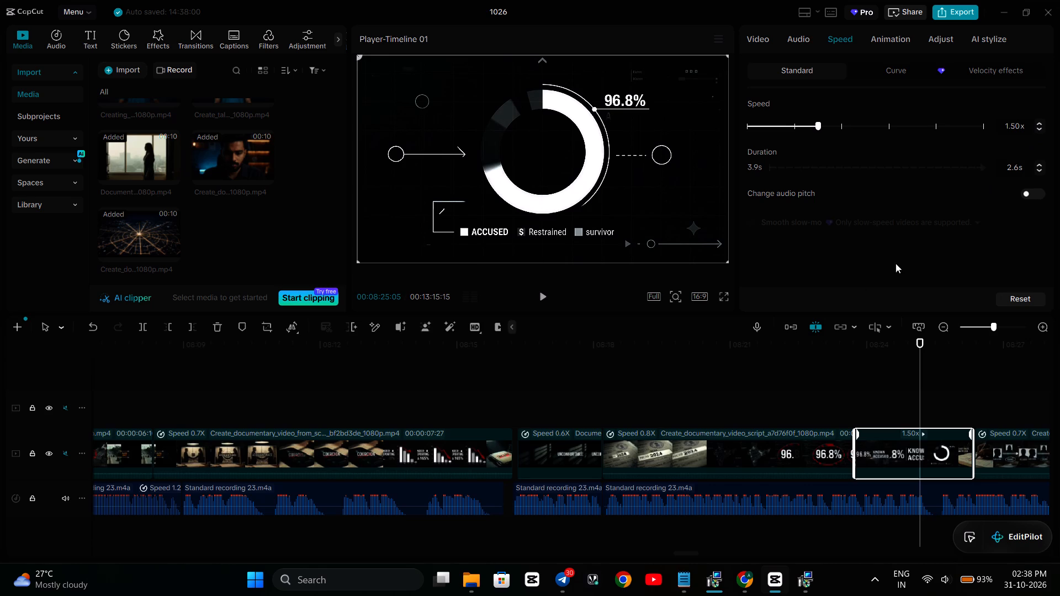
# Play from about 00:08:20 to 00:09:08 to check the following clips against the voiceover.
pyautogui.click(706, 380)
pyautogui.press('space')
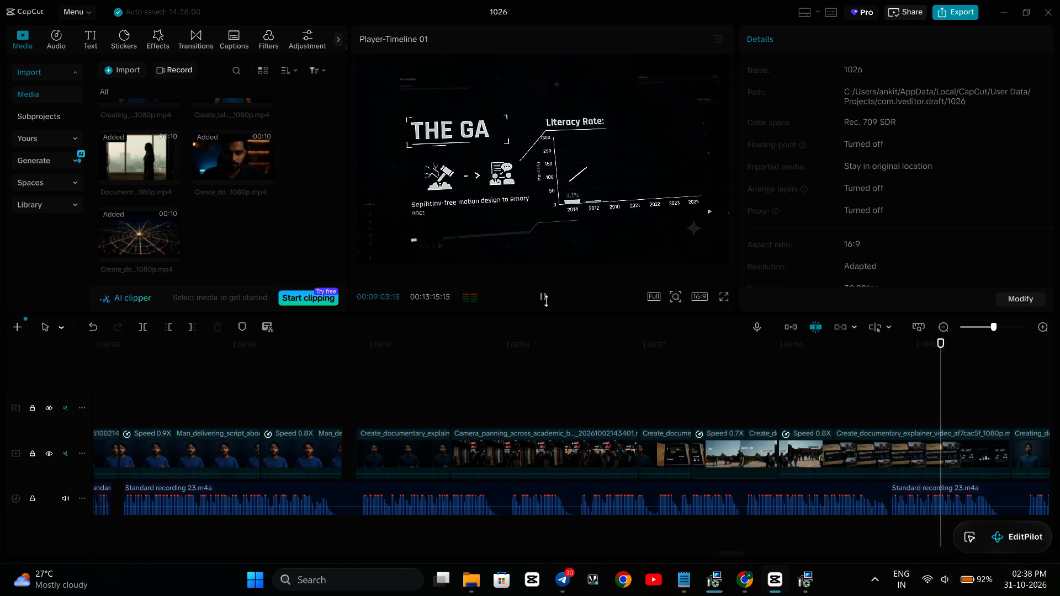
pyautogui.click(635, 381)
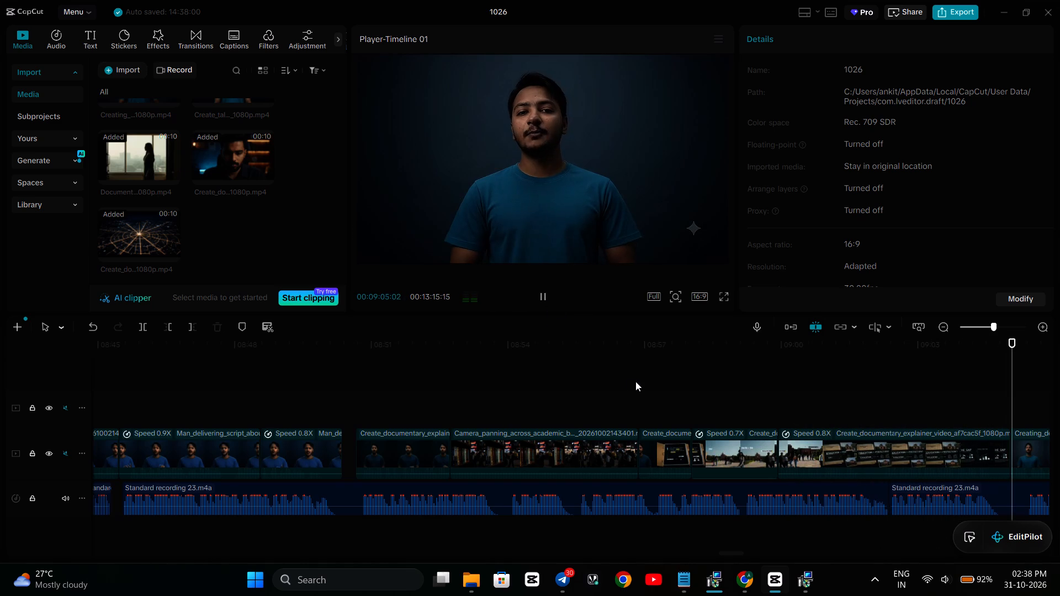
pyautogui.press('space')
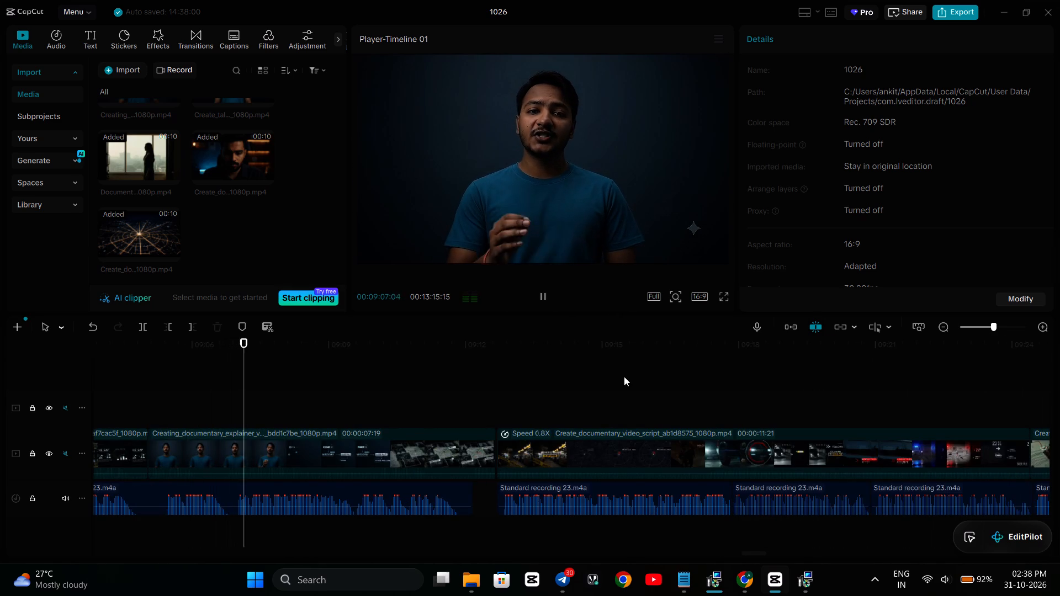
pyautogui.press('space')
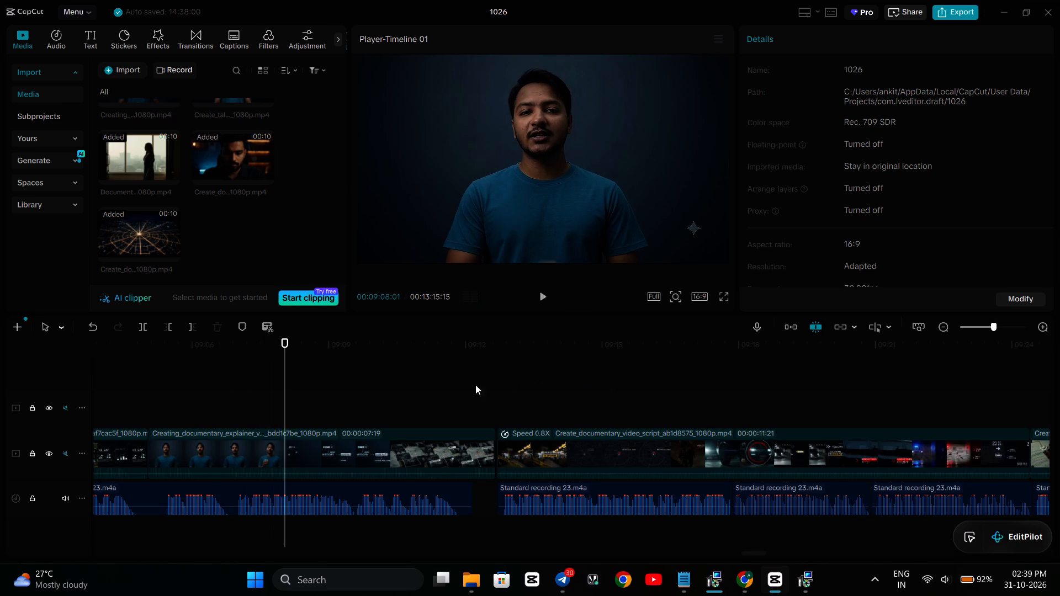
# Replay from about 00:09:04:18 to 00:09:05:16 in short bursts to check the presenter's lip sync where his clip starts.
pyautogui.click(129, 411)
pyautogui.press('space')
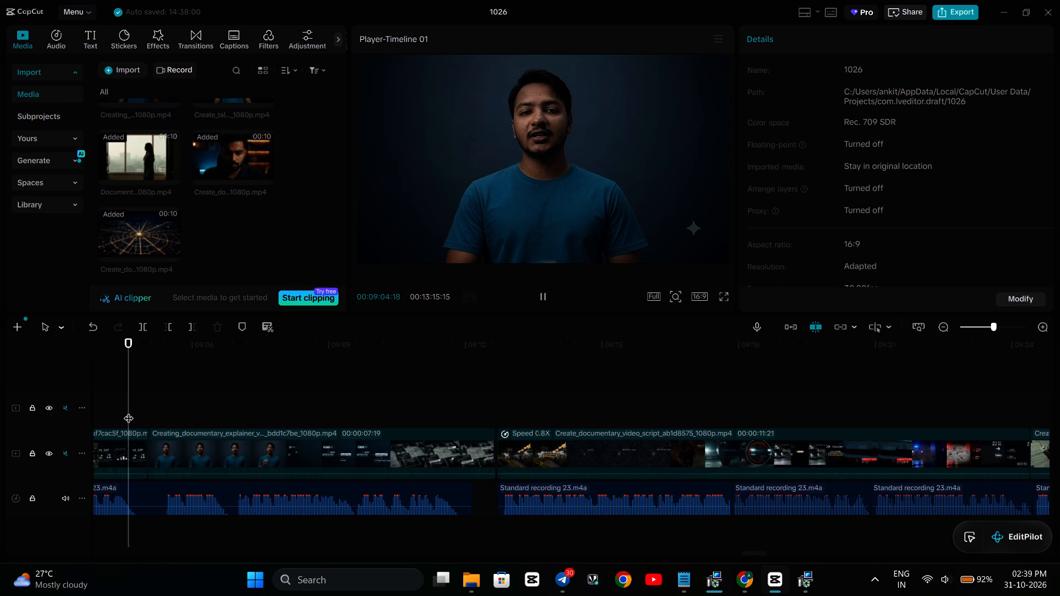
pyautogui.press('space')
pyautogui.press('space')
pyautogui.press('space')
pyautogui.press('space')
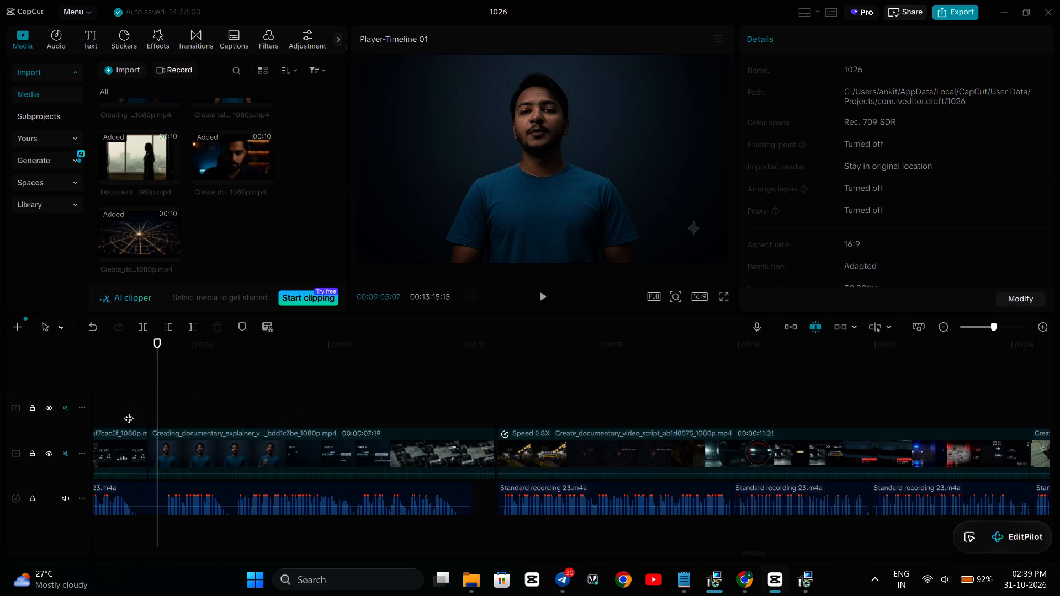
pyautogui.press('space')
pyautogui.press('space')
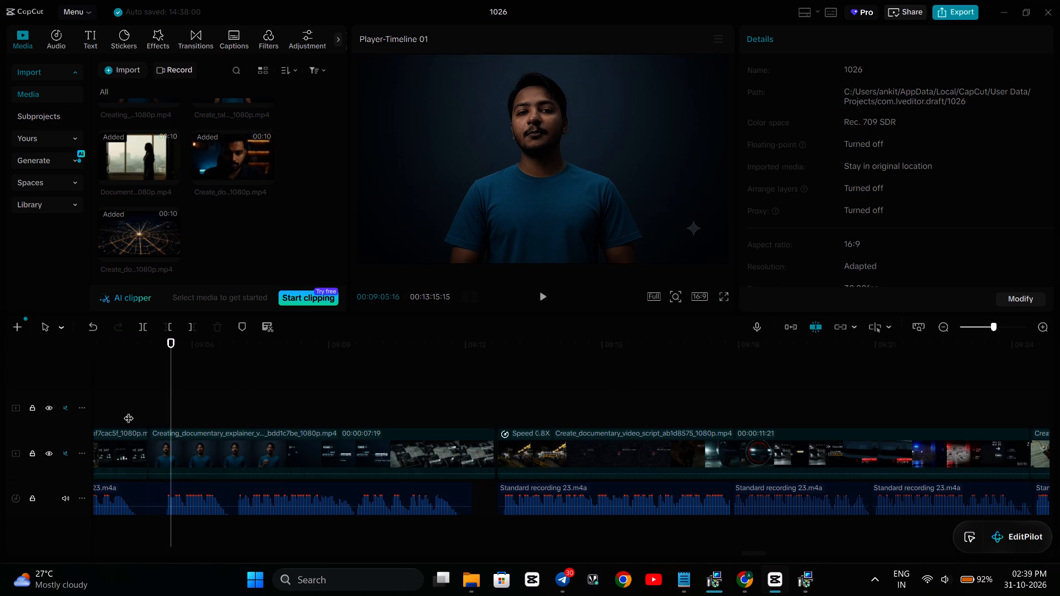
pyautogui.press('Left')
pyautogui.press('Left')
pyautogui.press('Left')
pyautogui.press('Left')
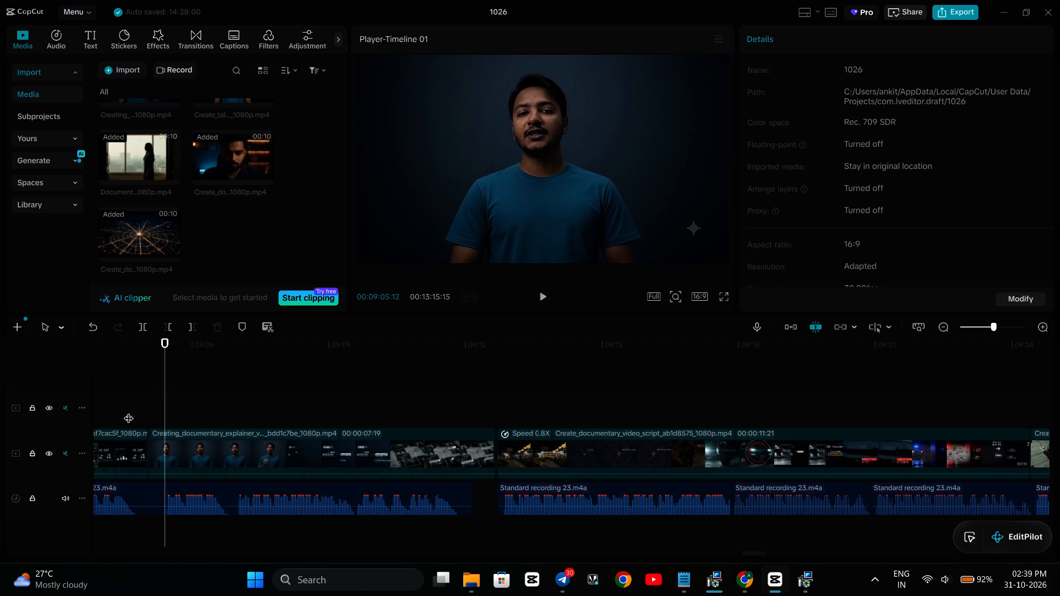
# Unmute the main video track.
pyautogui.click(68, 458)
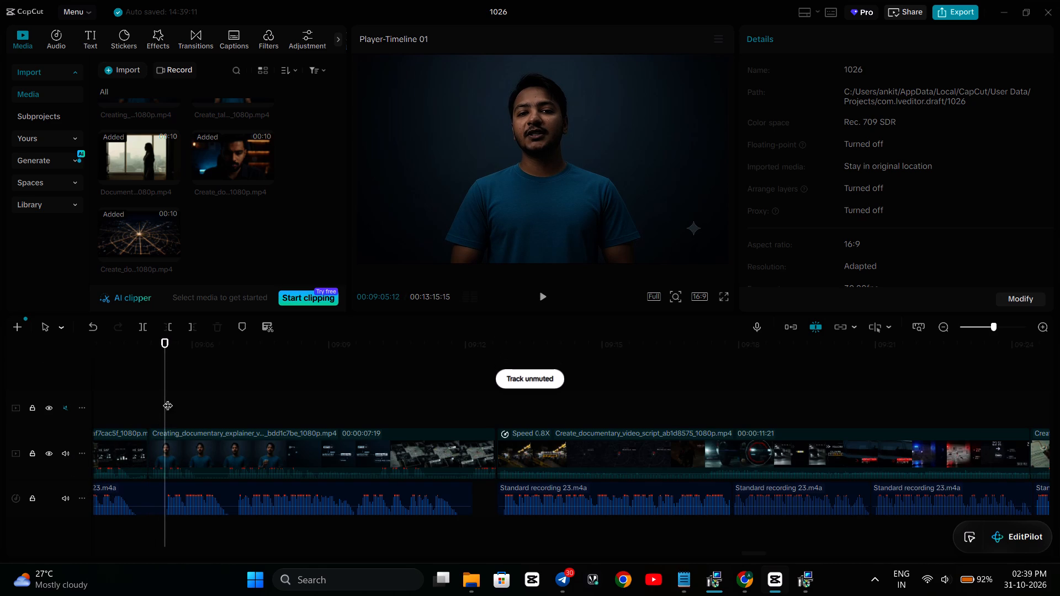
# Play from about 00:09:04:25 to 00:09:06:29 in short bursts to compare the presenter clip's own audio with the voiceover.
pyautogui.click(140, 388)
pyautogui.press('space')
pyautogui.press('space')
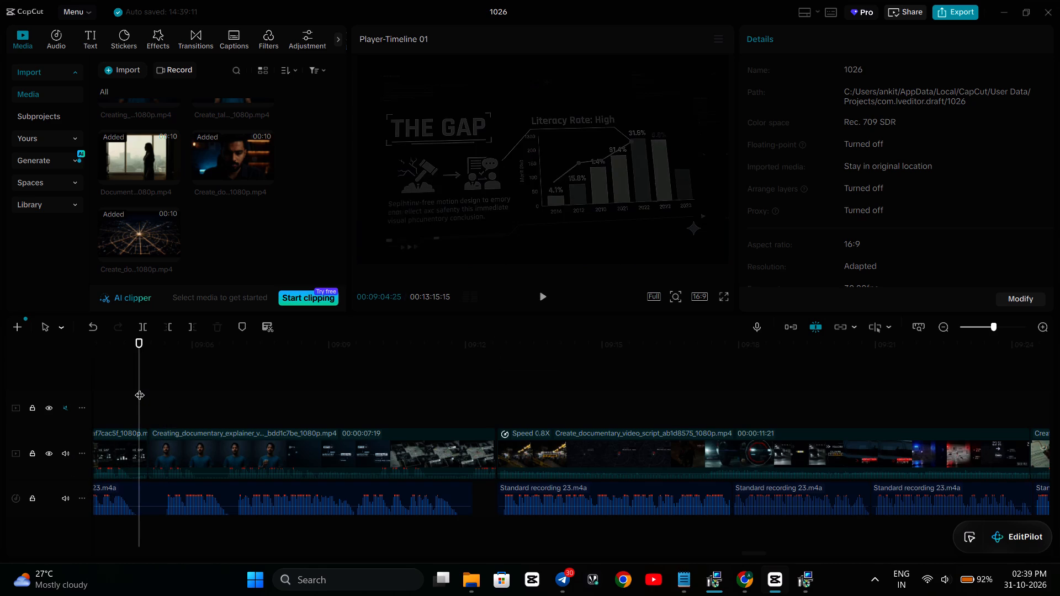
pyautogui.press('space')
pyautogui.press('space')
pyautogui.press('space')
pyautogui.press('space')
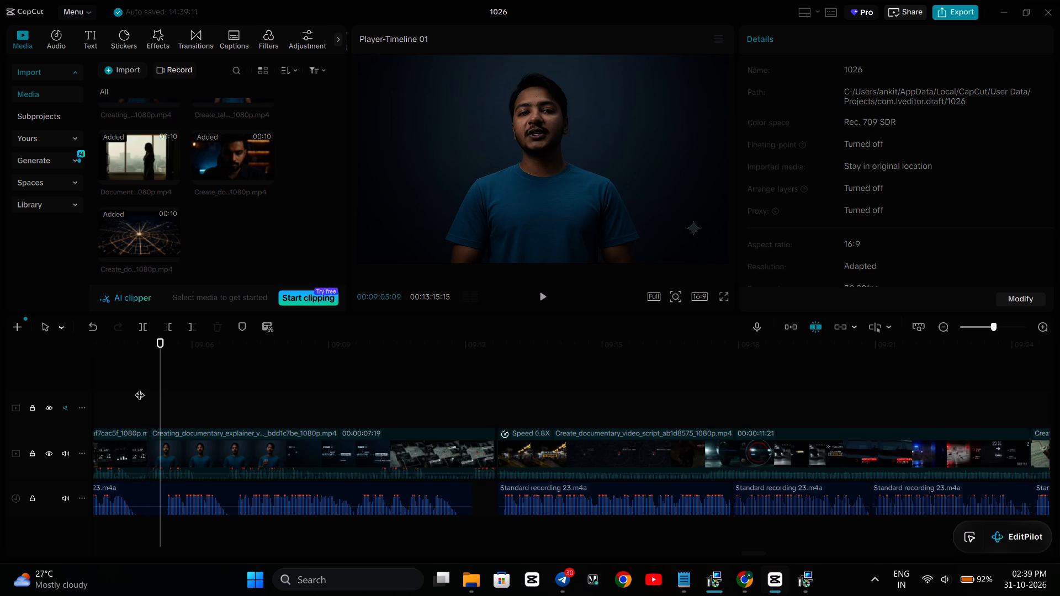
pyautogui.press('space')
pyautogui.press('space')
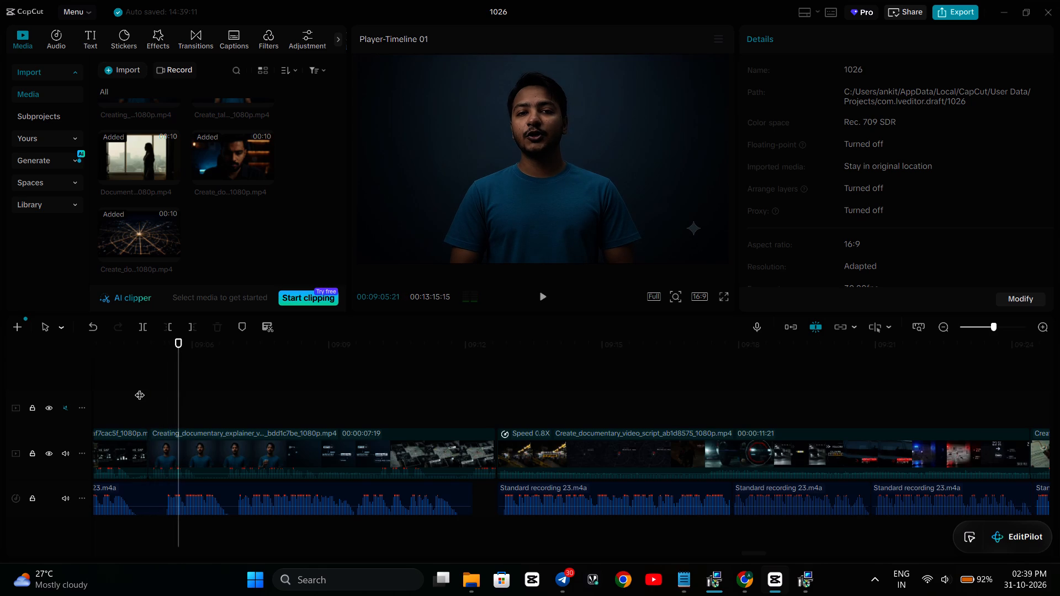
pyautogui.press('space')
pyautogui.press('space')
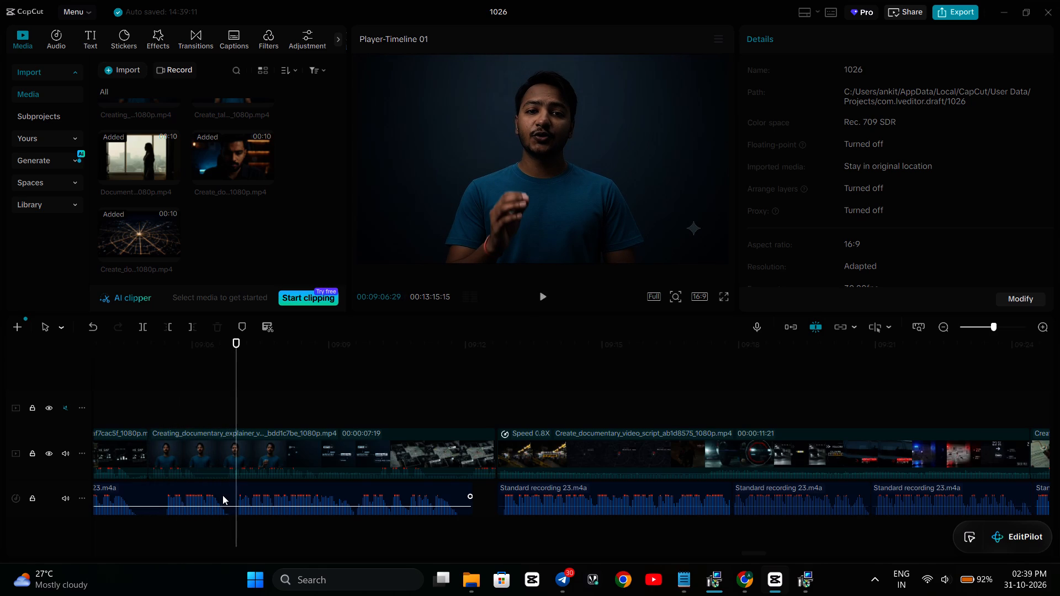
# Split the voiceover clip at 00:09:04:24, in the pause just before the presenter clip begins.
pyautogui.hscroll(2, 220, 495)
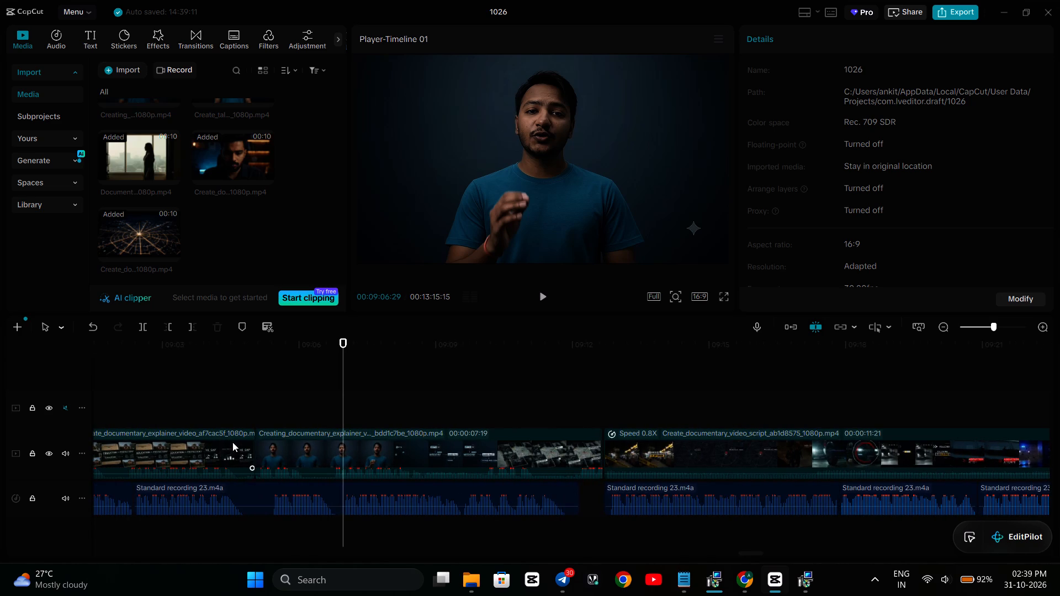
pyautogui.click(240, 402)
pyautogui.press('Right')
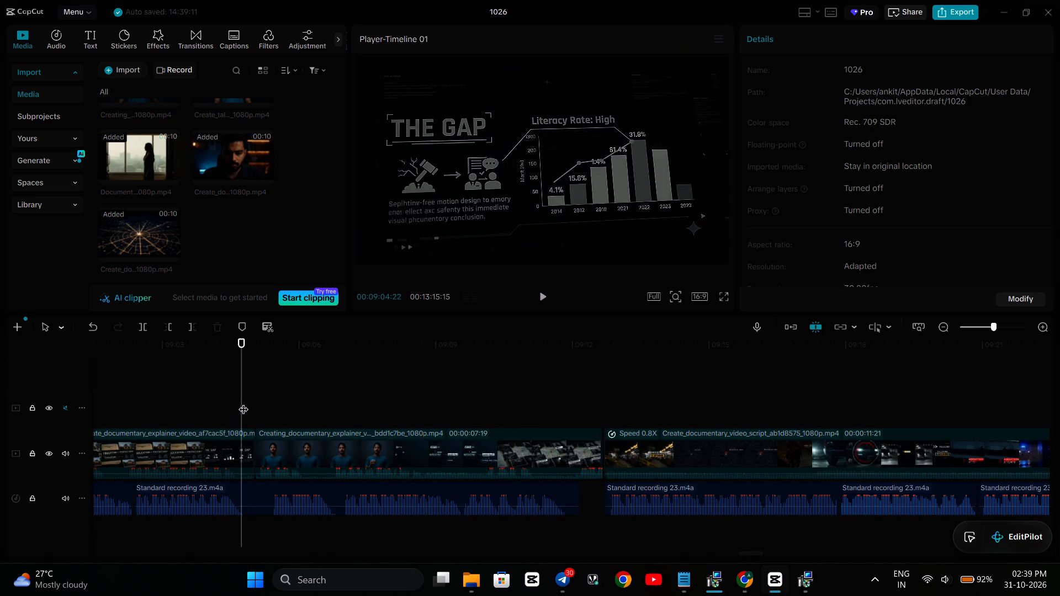
pyautogui.press('Right')
pyautogui.press('Right')
pyautogui.click(257, 488)
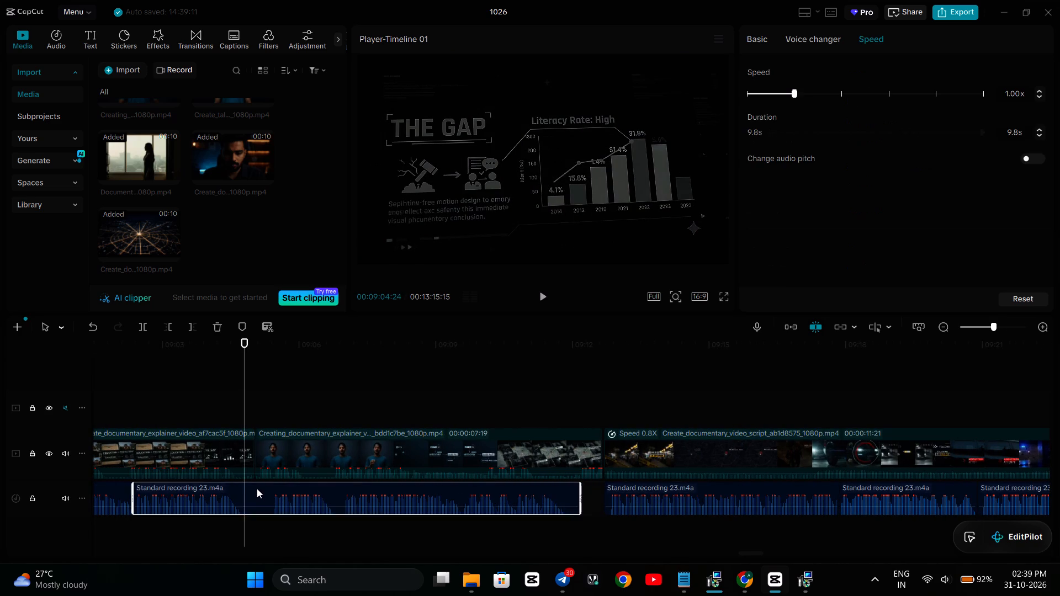
pyautogui.click(147, 328)
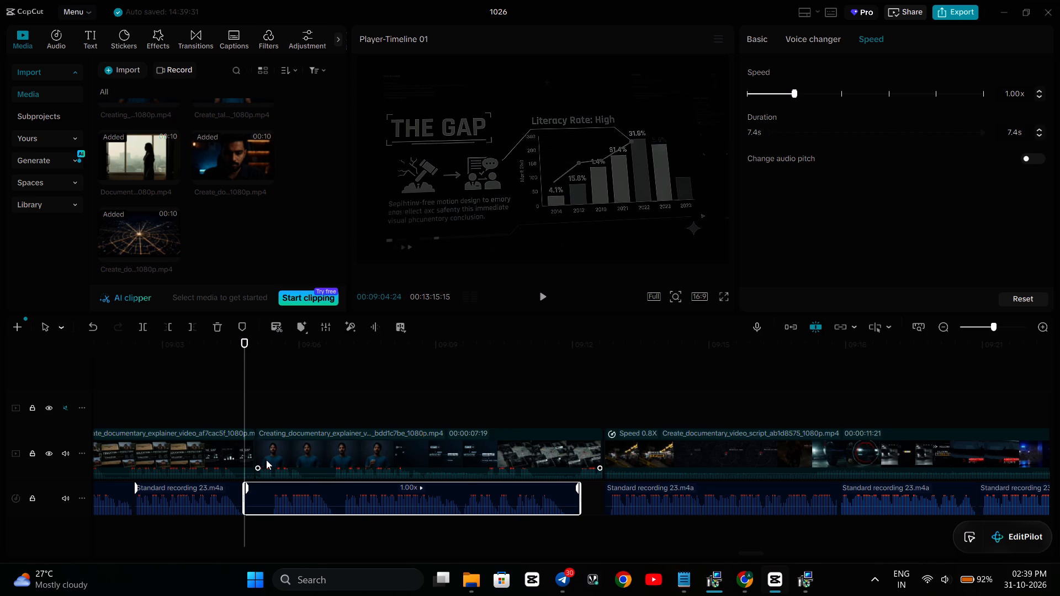
# Trim off the start of the split voiceover segment up to 00:09:05:11.
pyautogui.press('Right')
pyautogui.press('Right')
pyautogui.press('Right')
pyautogui.press('Right')
pyautogui.press('Right')
pyautogui.press('Right')
pyautogui.press('Right')
pyautogui.press('Right')
pyautogui.press('Right')
pyautogui.press('Right')
pyautogui.press('Right')
pyautogui.press('Right')
pyautogui.press('Right')
pyautogui.press('Right')
pyautogui.press('Right')
pyautogui.press('Right')
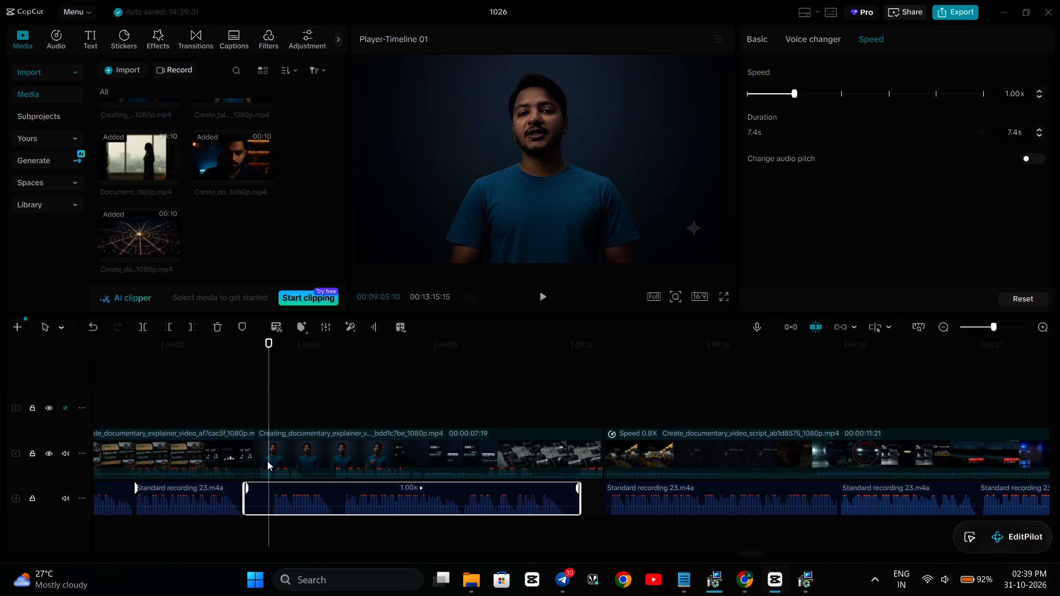
pyautogui.press('Right')
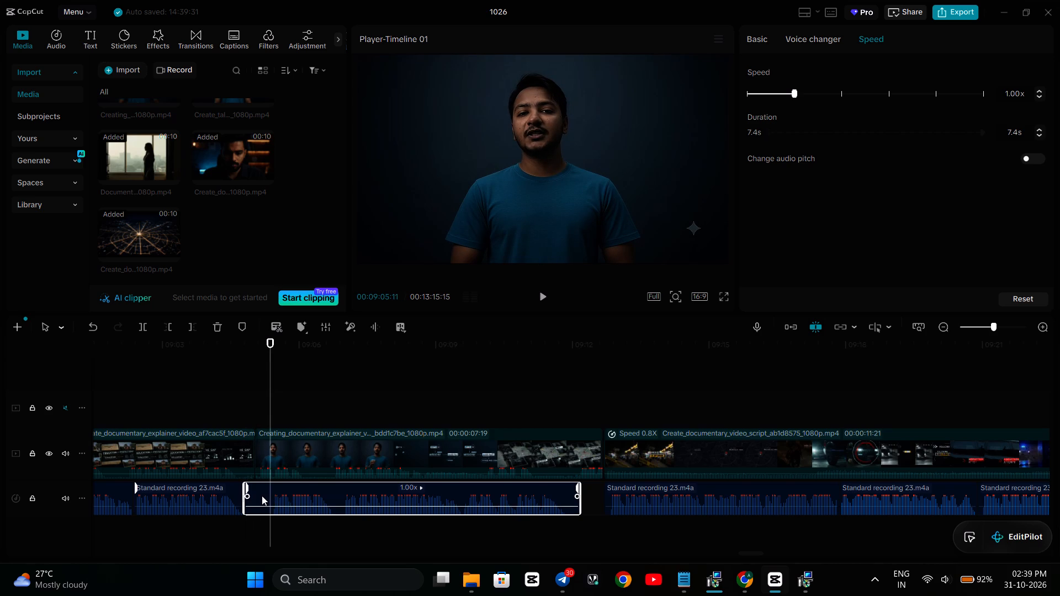
pyautogui.click(163, 327)
# Move the trimmed voiceover segment to start exactly where the presenter clip starts, and play across the cut to about 00:09:06:08.
pyautogui.moveTo(325, 492); pyautogui.dragTo(312, 492)
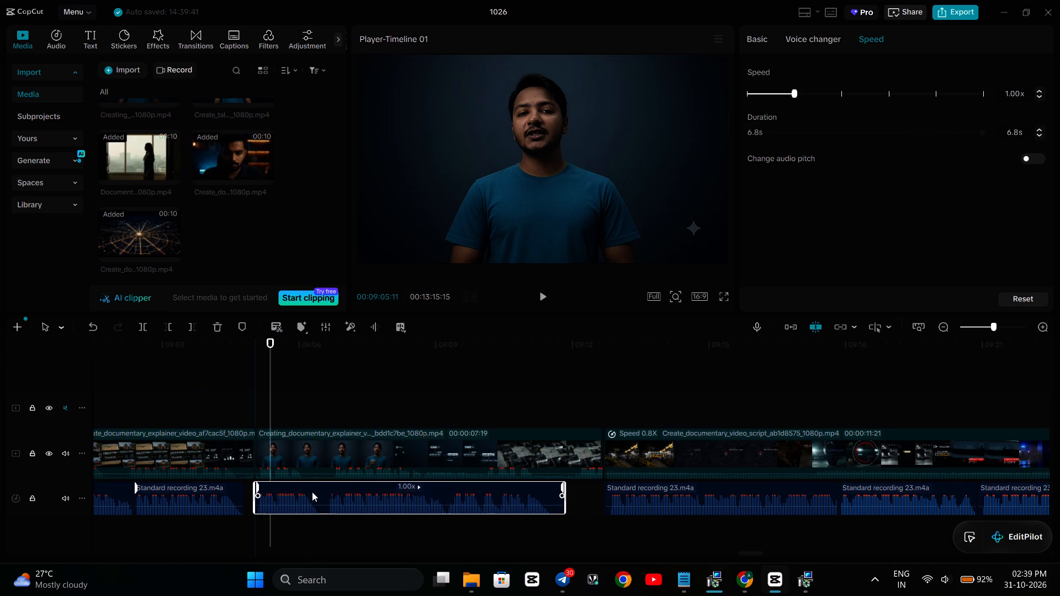
pyautogui.moveTo(312, 492); pyautogui.dragTo(311, 492)
pyautogui.click(198, 402)
pyautogui.press('space')
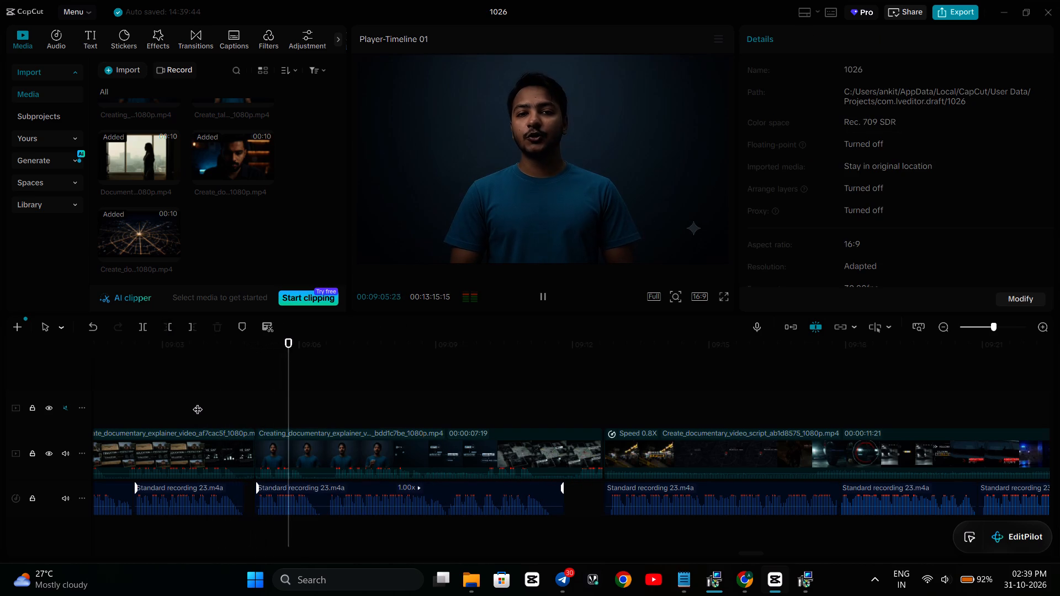
pyautogui.press('space')
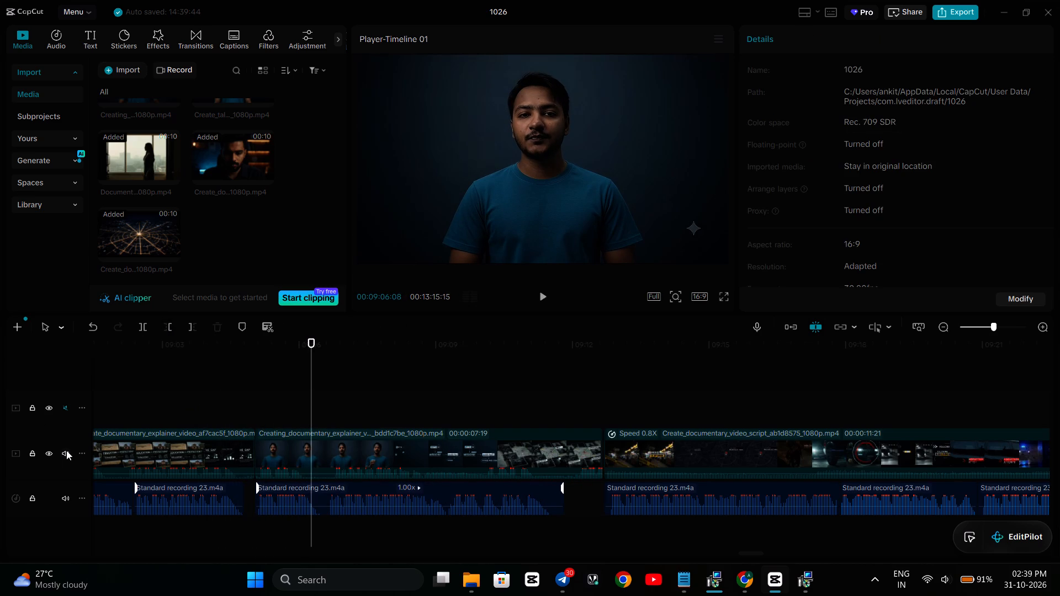
# Mute the main video track and replay to about 00:09:06:14 to check the voiceover against the presenter's lips.
pyautogui.click(66, 450)
pyautogui.click(184, 390)
pyautogui.press('space')
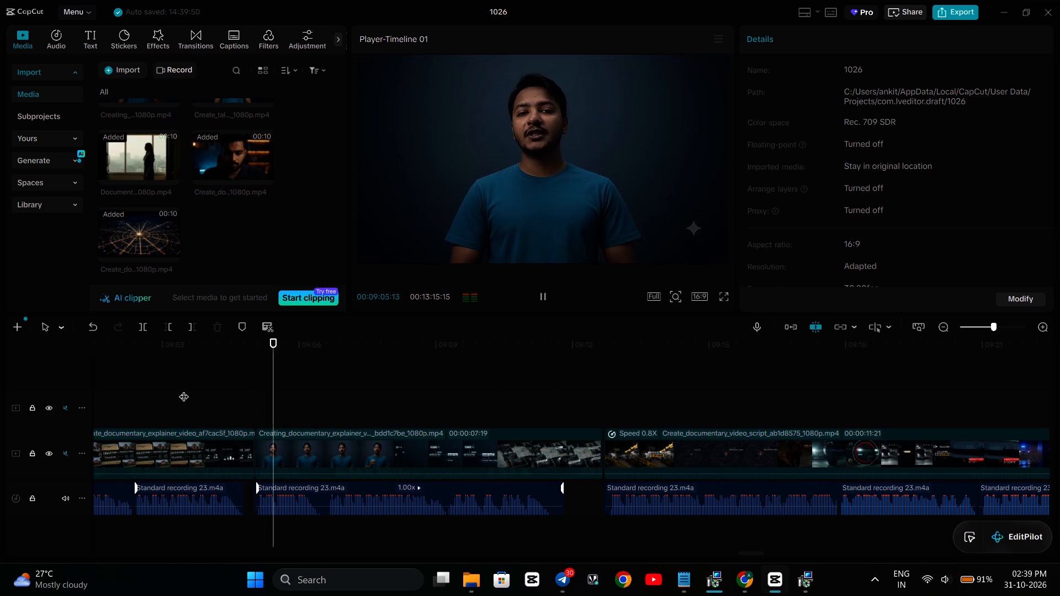
pyautogui.press('space')
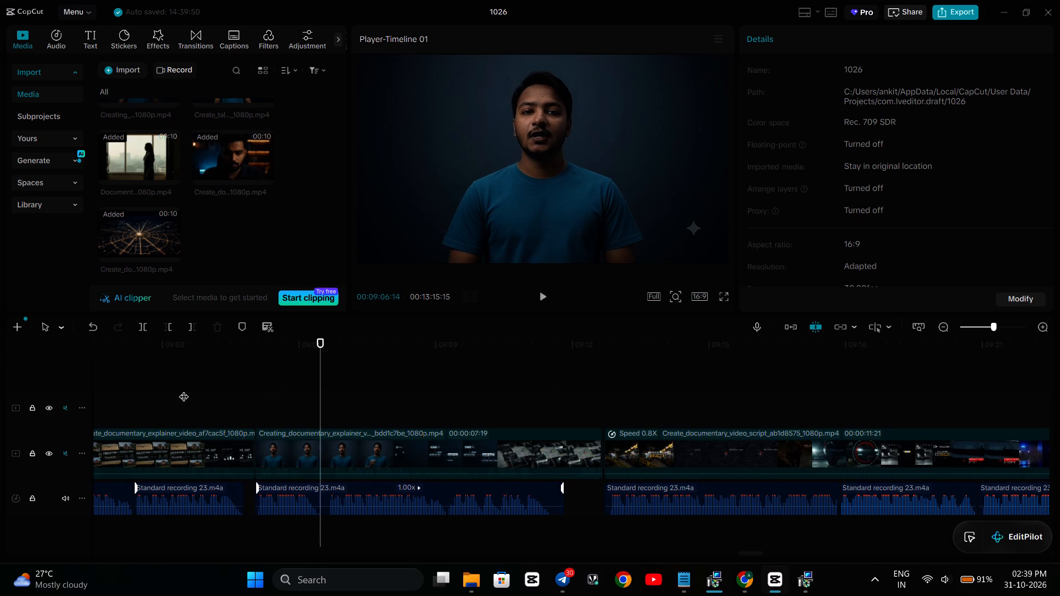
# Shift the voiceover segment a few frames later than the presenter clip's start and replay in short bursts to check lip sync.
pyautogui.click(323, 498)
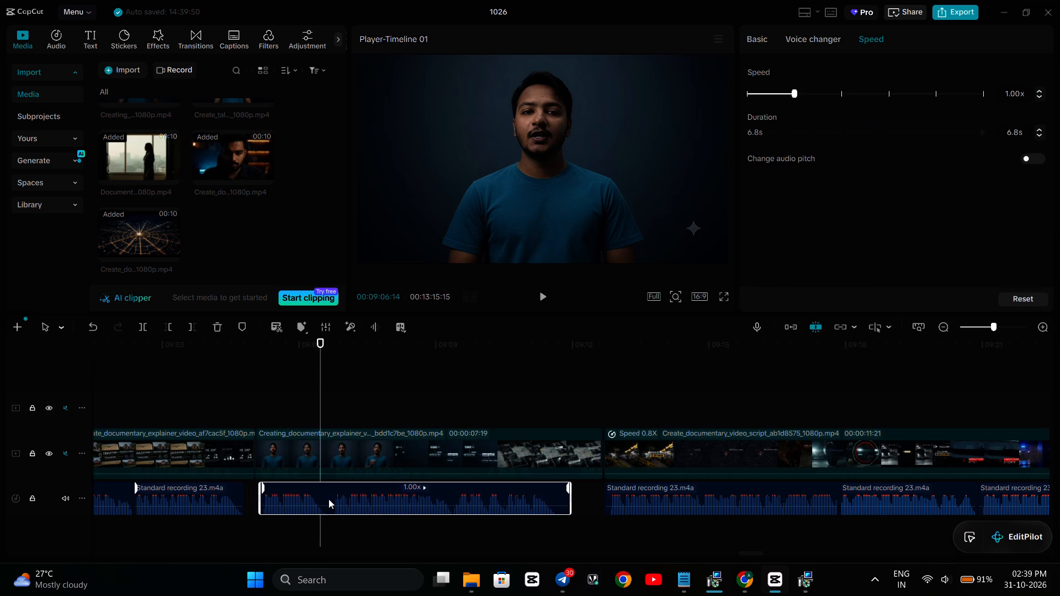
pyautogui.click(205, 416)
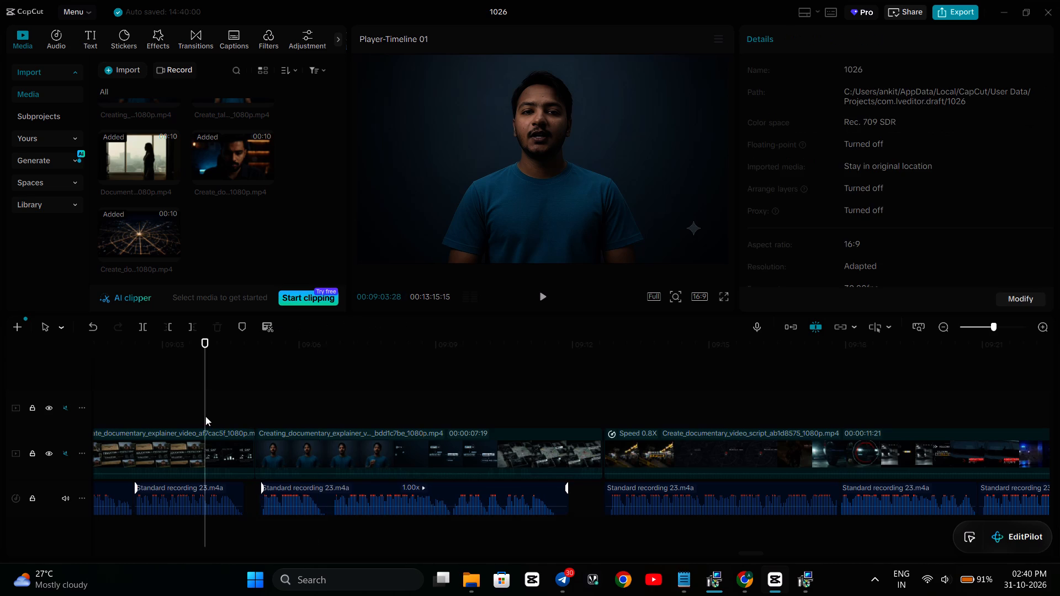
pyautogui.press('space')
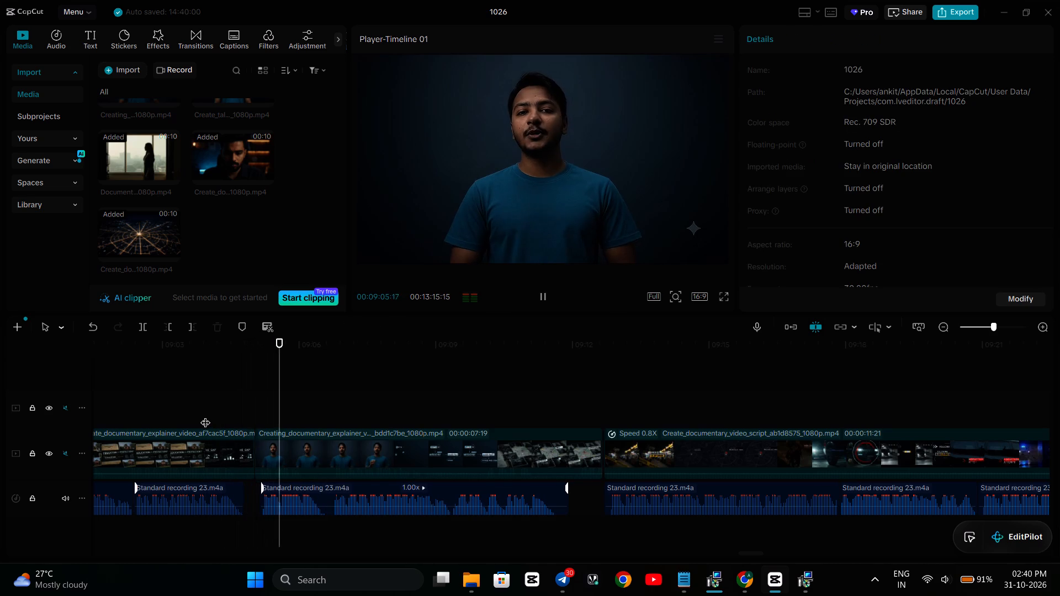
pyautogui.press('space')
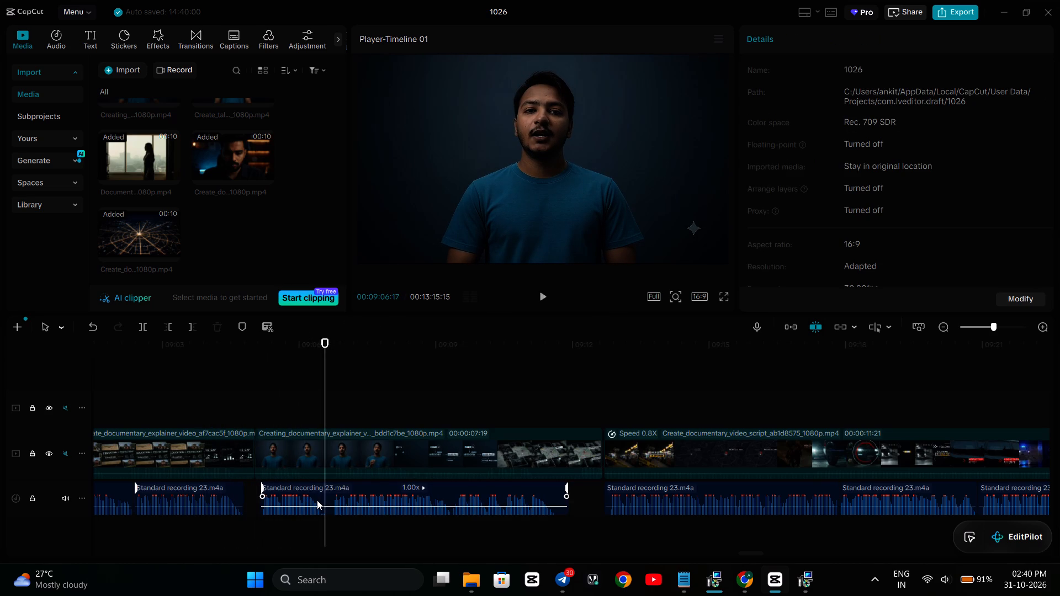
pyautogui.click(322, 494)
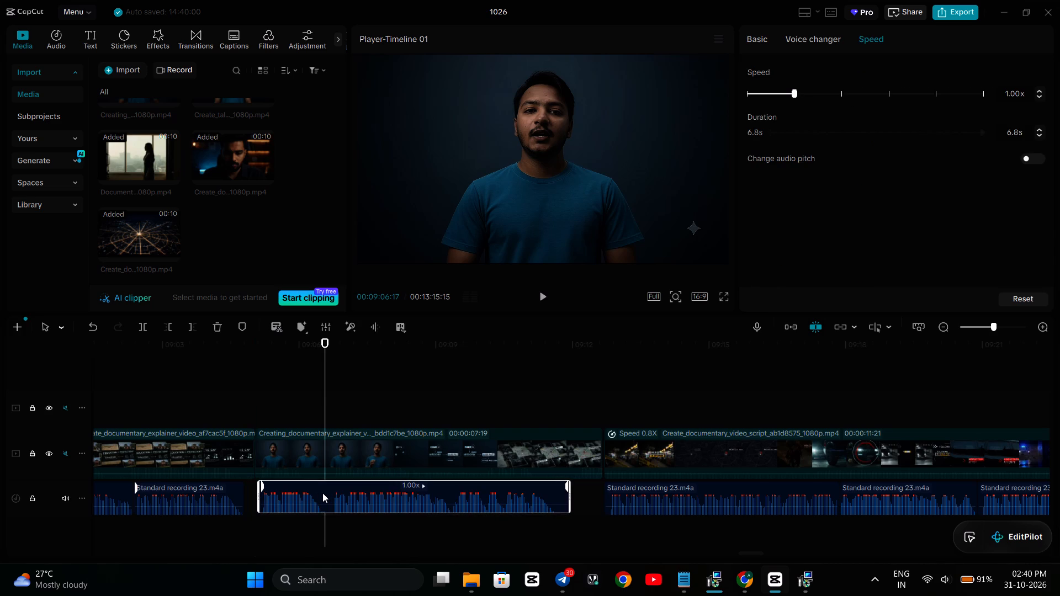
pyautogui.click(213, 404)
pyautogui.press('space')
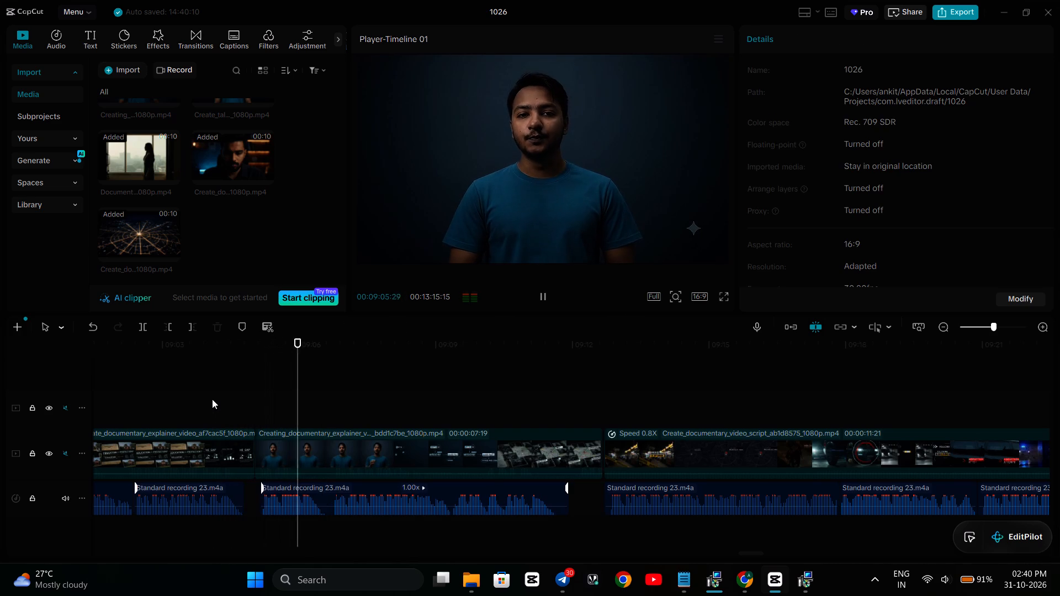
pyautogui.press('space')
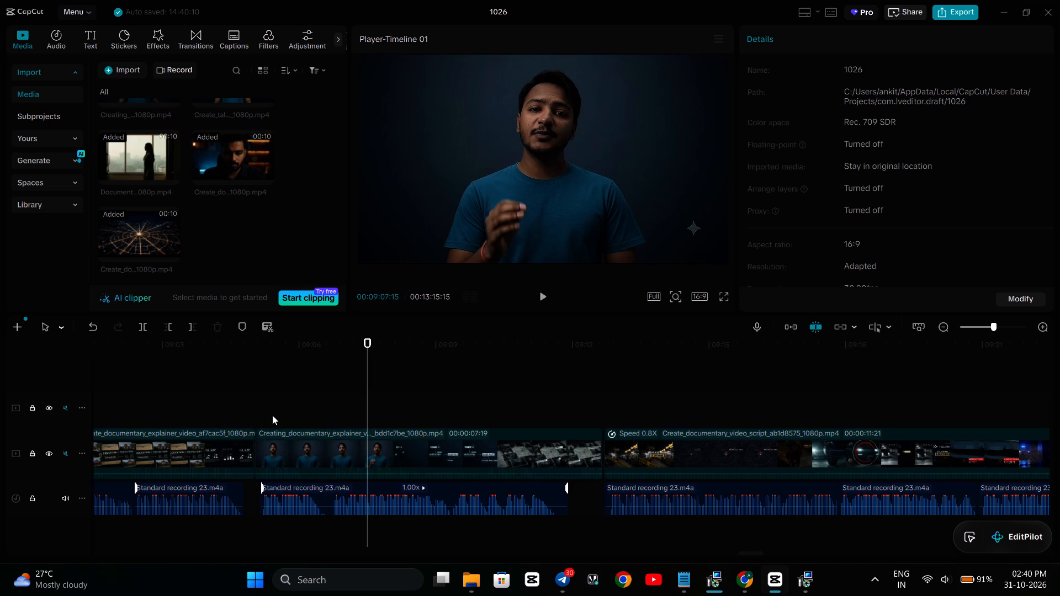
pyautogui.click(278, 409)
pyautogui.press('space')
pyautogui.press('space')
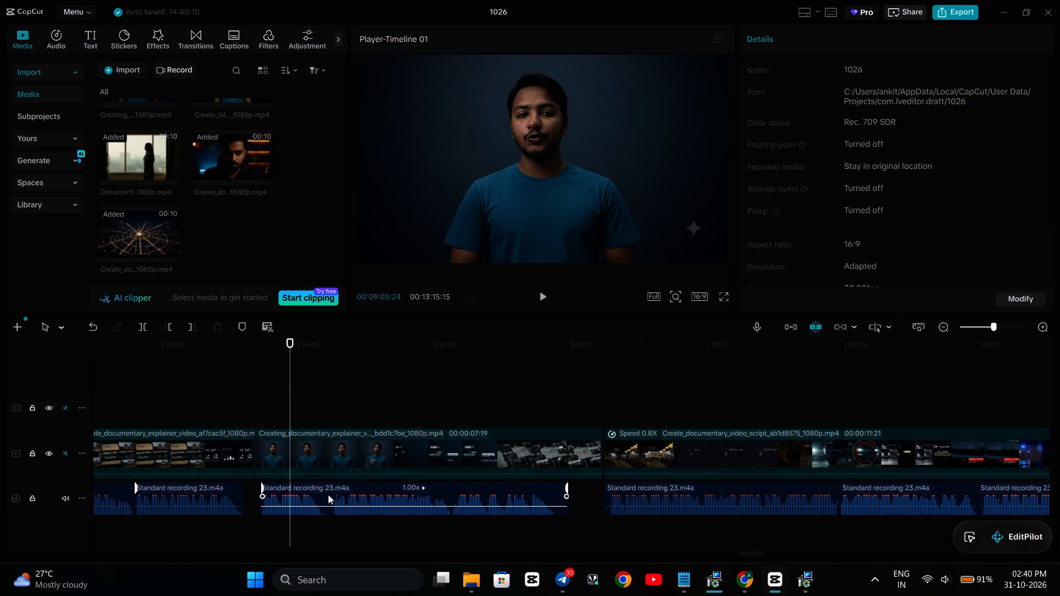
# Realign the voiceover segment's start with the presenter clip's start and play through to about 00:09:09:08.
pyautogui.moveTo(327, 495); pyautogui.dragTo(322, 496)
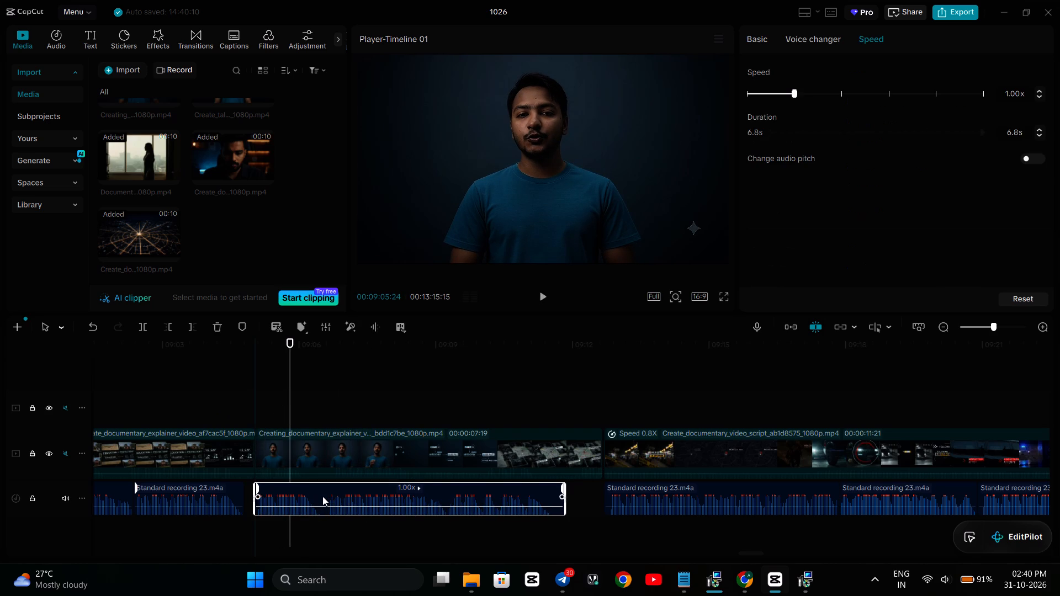
pyautogui.click(195, 393)
pyautogui.press('space')
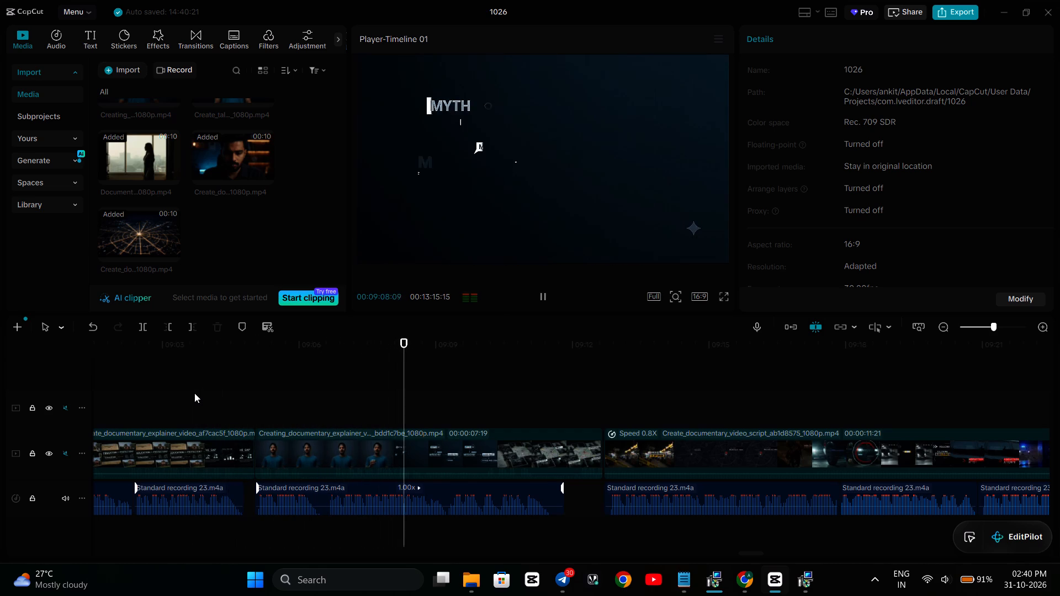
pyautogui.press('space')
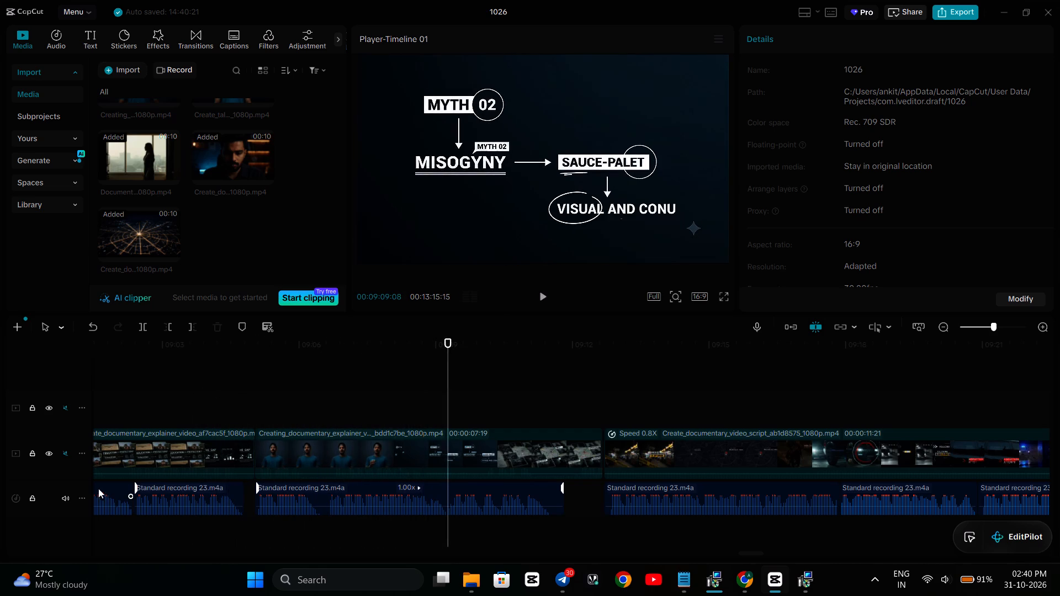
# Temporarily unmute the main video track to compare the presenter clip's own audio with the voiceover, and mute it again.
pyautogui.click(66, 455)
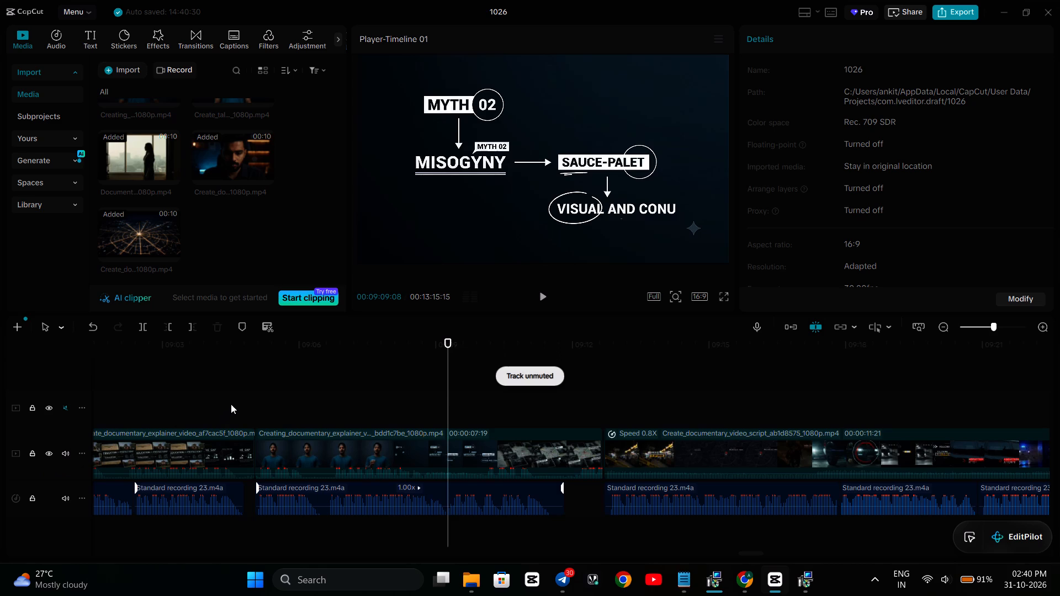
pyautogui.click(232, 382)
pyautogui.press('space')
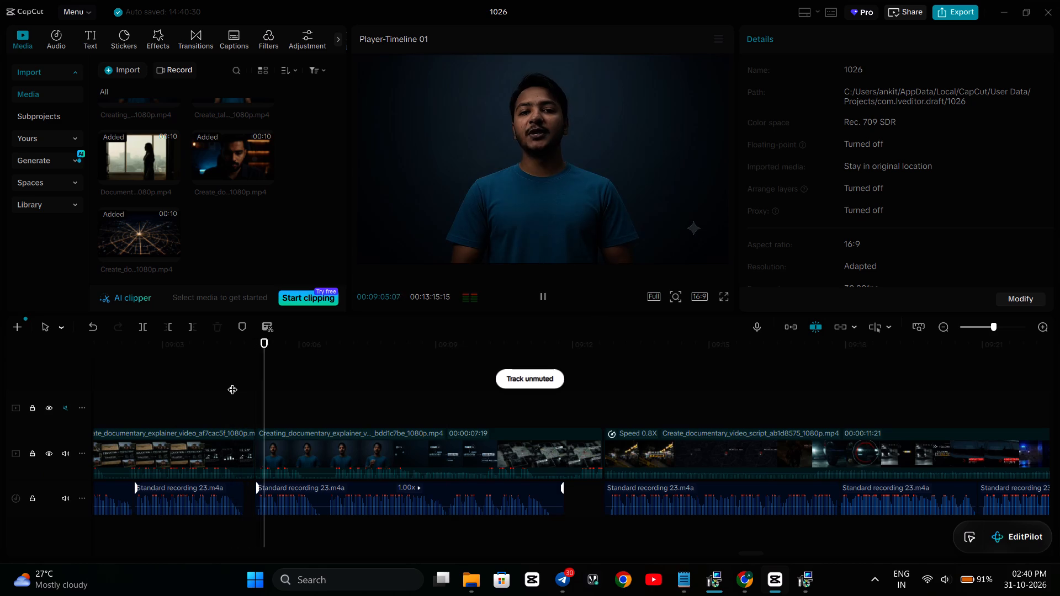
pyautogui.press('space')
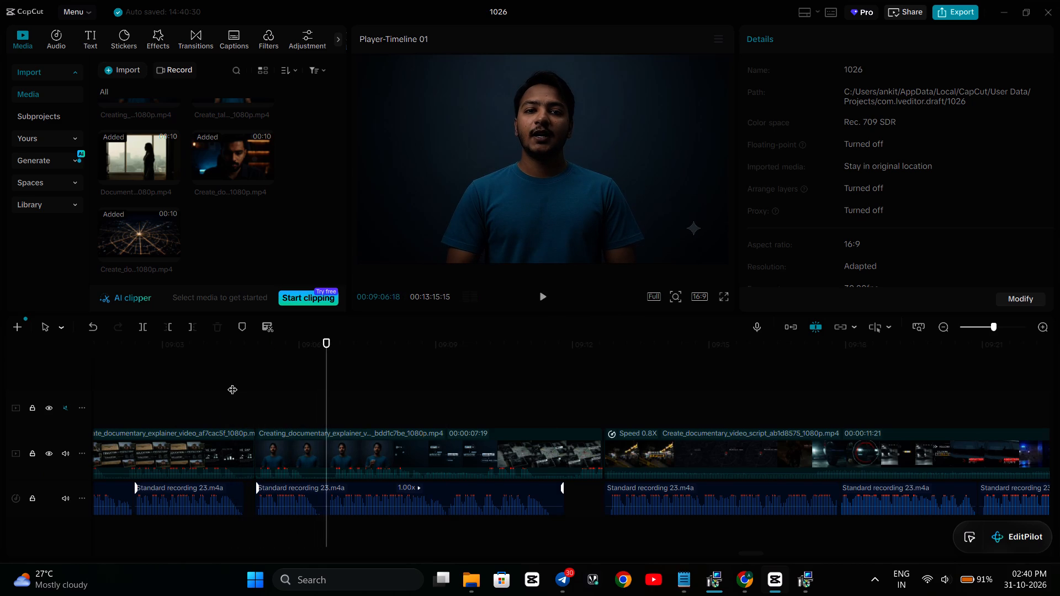
pyautogui.press('space')
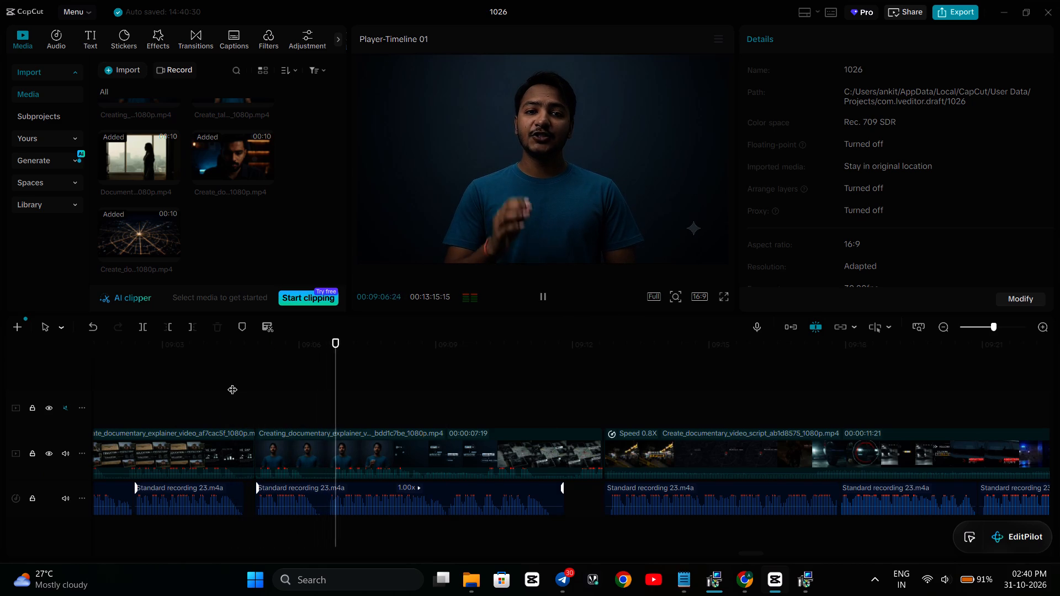
pyautogui.press('space')
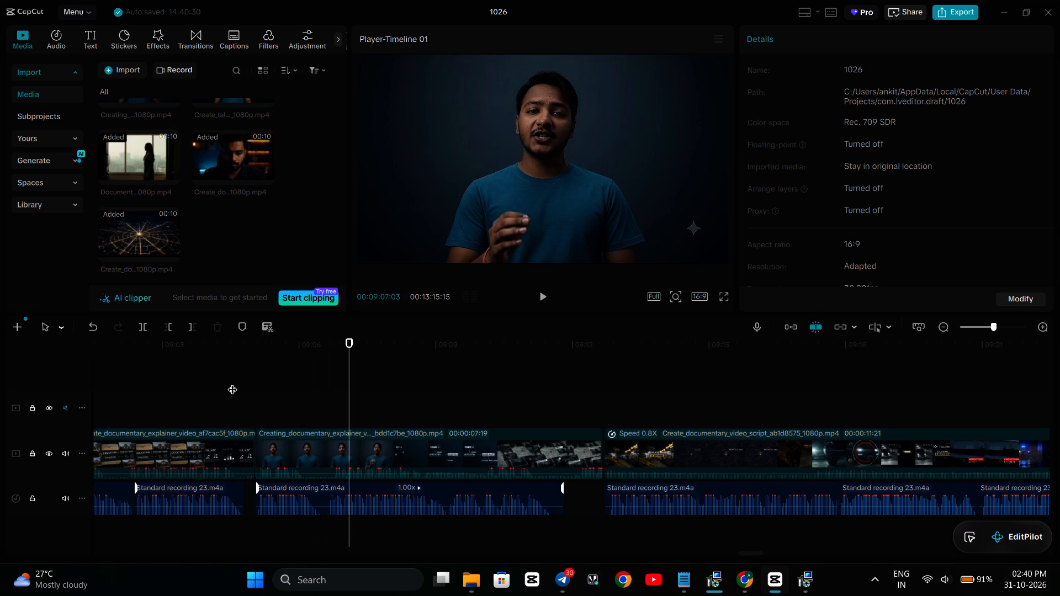
pyautogui.press('space')
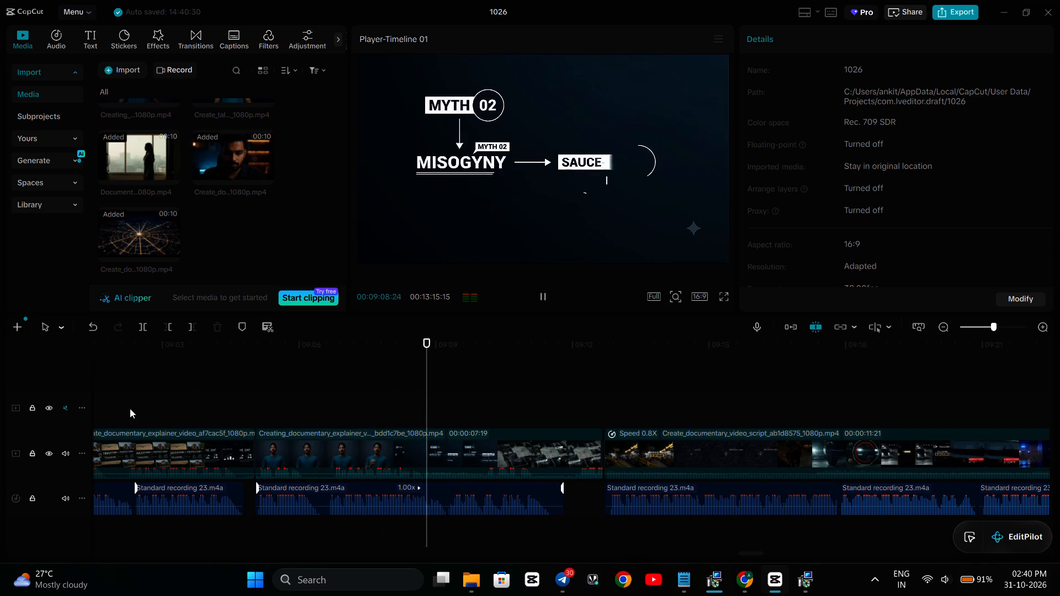
pyautogui.click(64, 453)
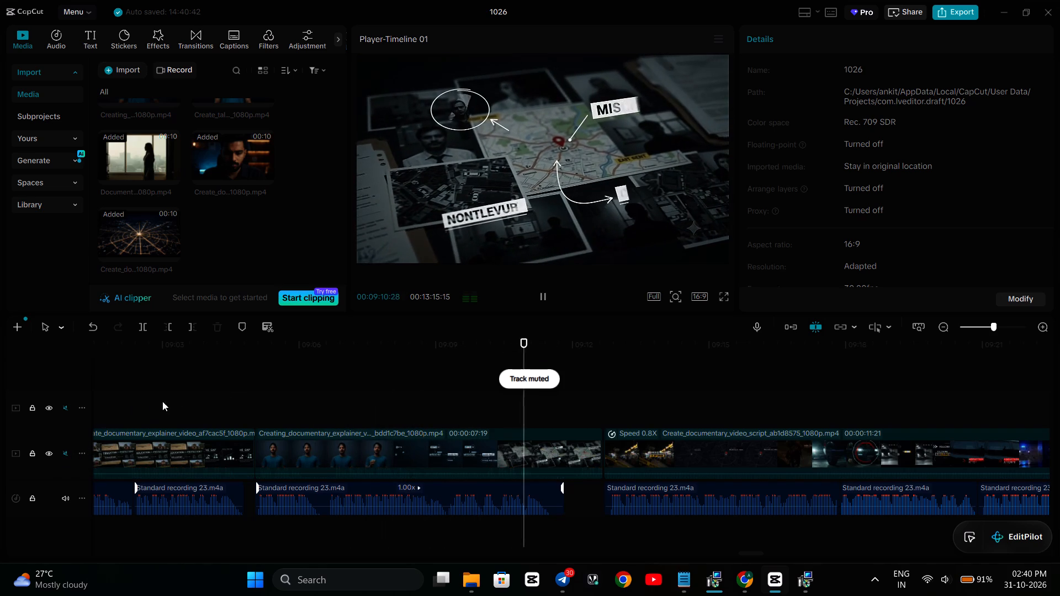
# Play the end of the presenter clip and the start of the Mukherjee Nagar clip to check where the voiceover segment ends.
pyautogui.press('space')
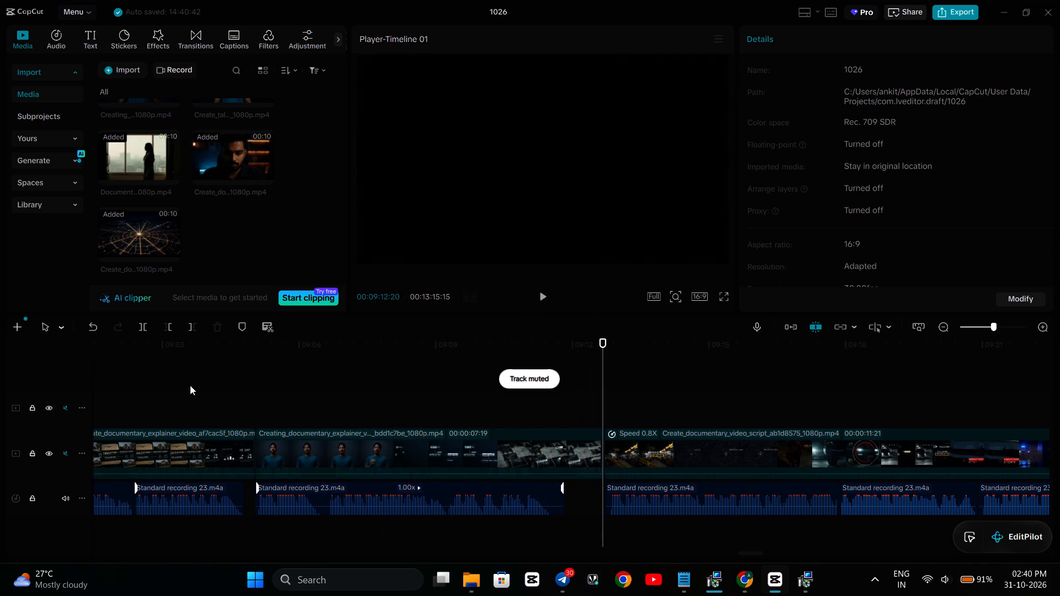
pyautogui.press('space')
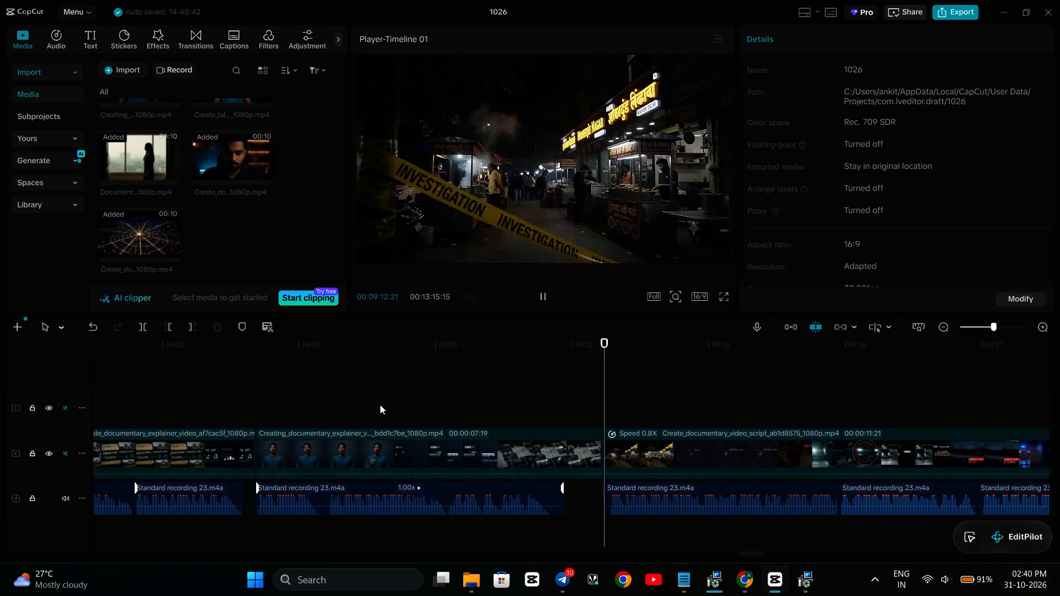
pyautogui.press('space')
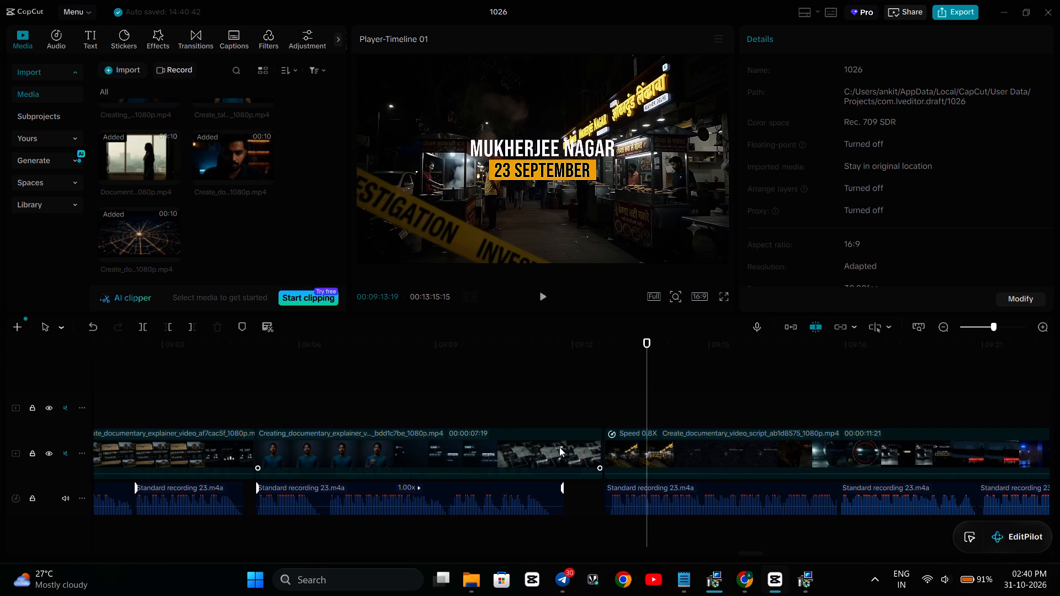
pyautogui.click(461, 374)
pyautogui.press('space')
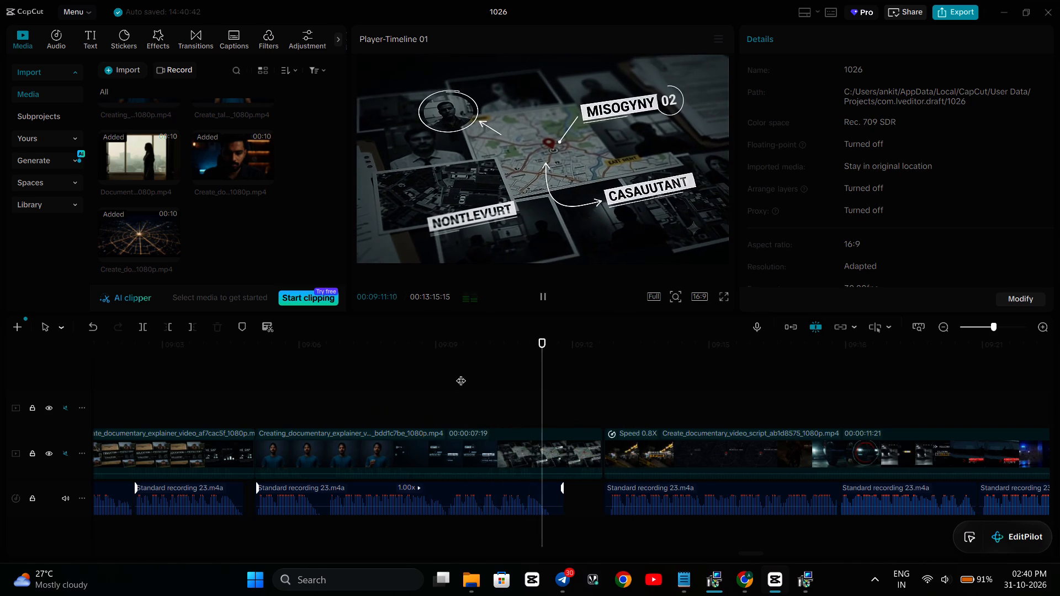
pyautogui.press('space')
pyautogui.press('space')
pyautogui.press('space')
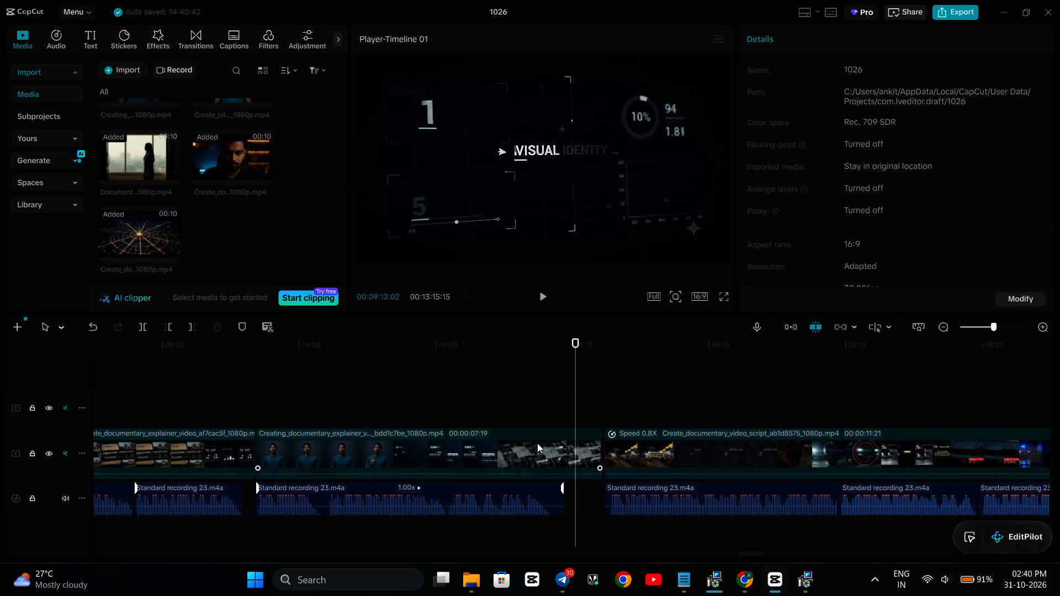
# Trim off the end of the presenter clip (Creating_documentary_explainer, bdd1c7be) from 00:09:11:28, just before the VISUAL IDENTITY frames.
pyautogui.press('Left')
pyautogui.press('Left')
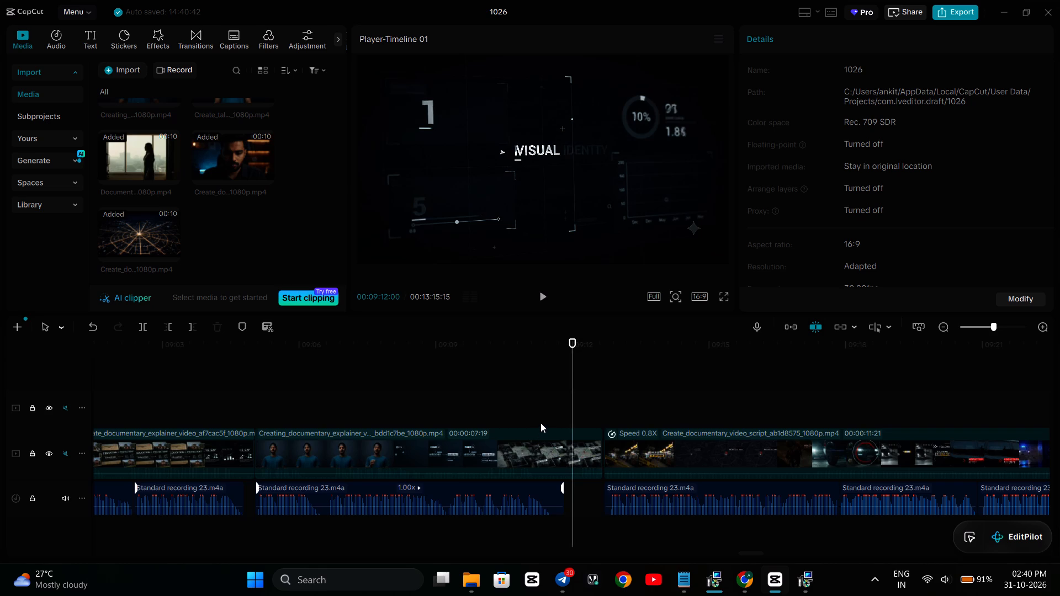
pyautogui.press('Left')
pyautogui.press('Left')
pyautogui.press('Left')
pyautogui.press('Right')
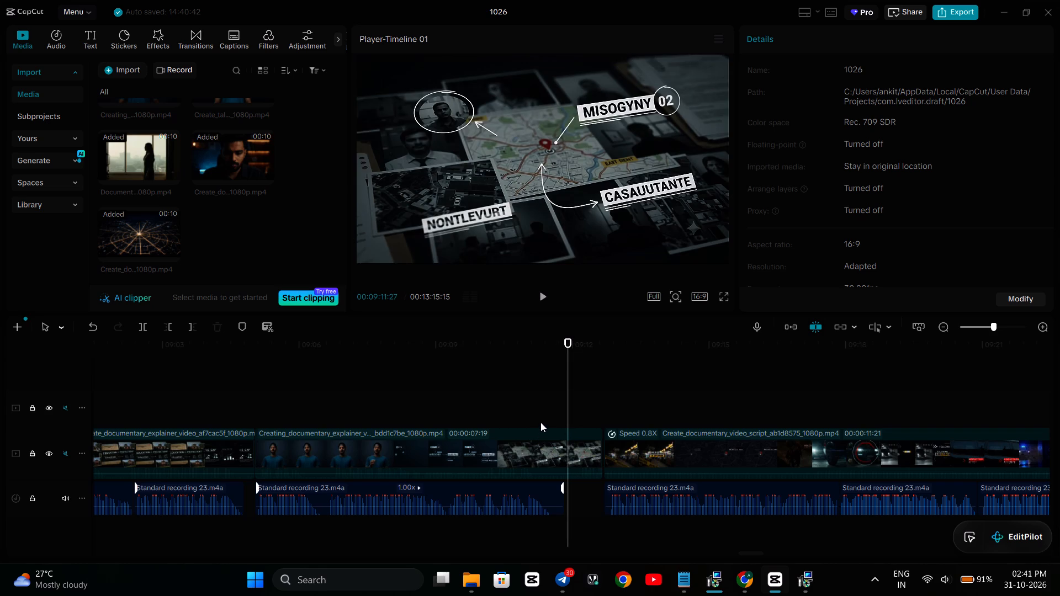
pyautogui.press('Right')
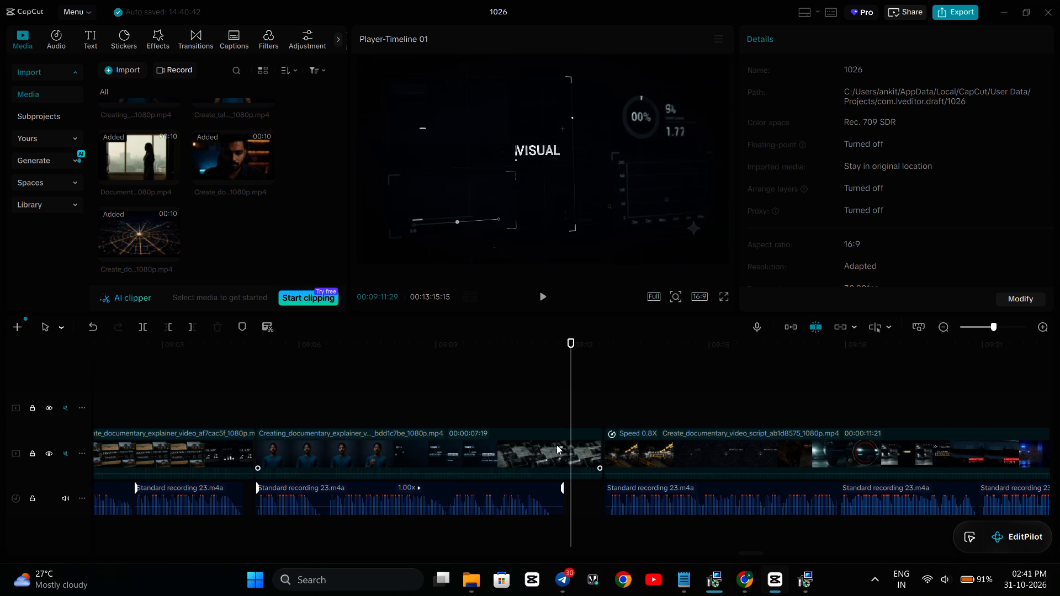
pyautogui.press('Left')
pyautogui.click(558, 446)
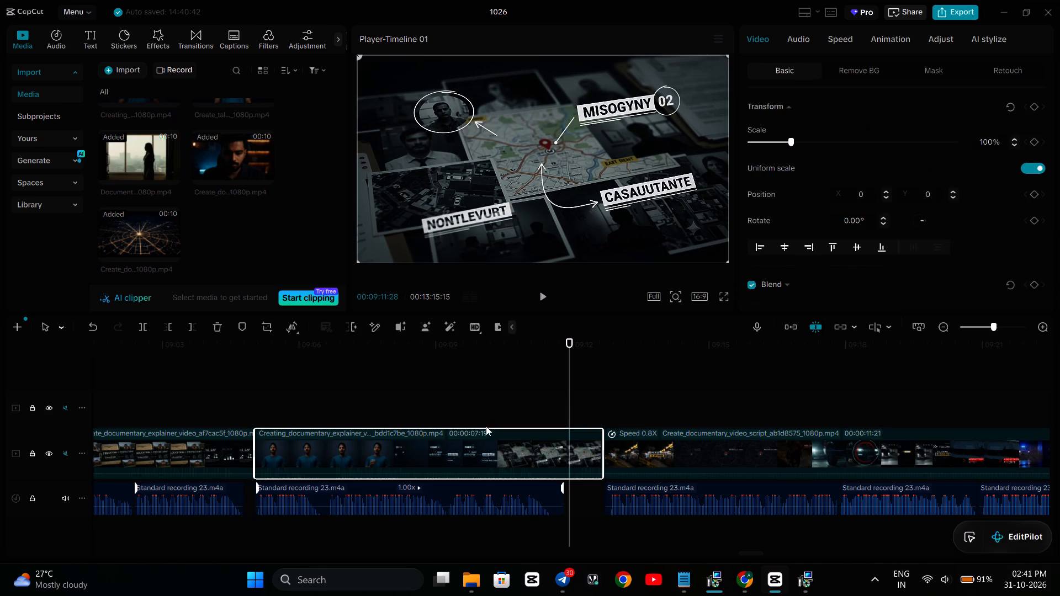
pyautogui.click(189, 326)
# Play the timeline onward to about 00:10:03:11 to review the sync, bringing up the Microsoft Visual C++ 2015 installer window meanwhile.
pyautogui.press('space')
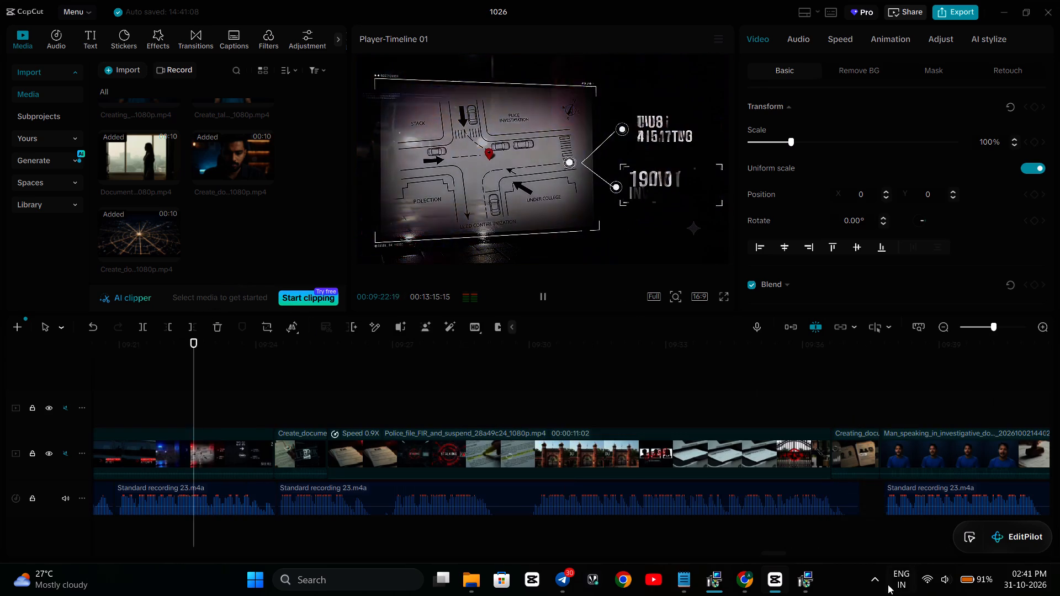
pyautogui.click(809, 590)
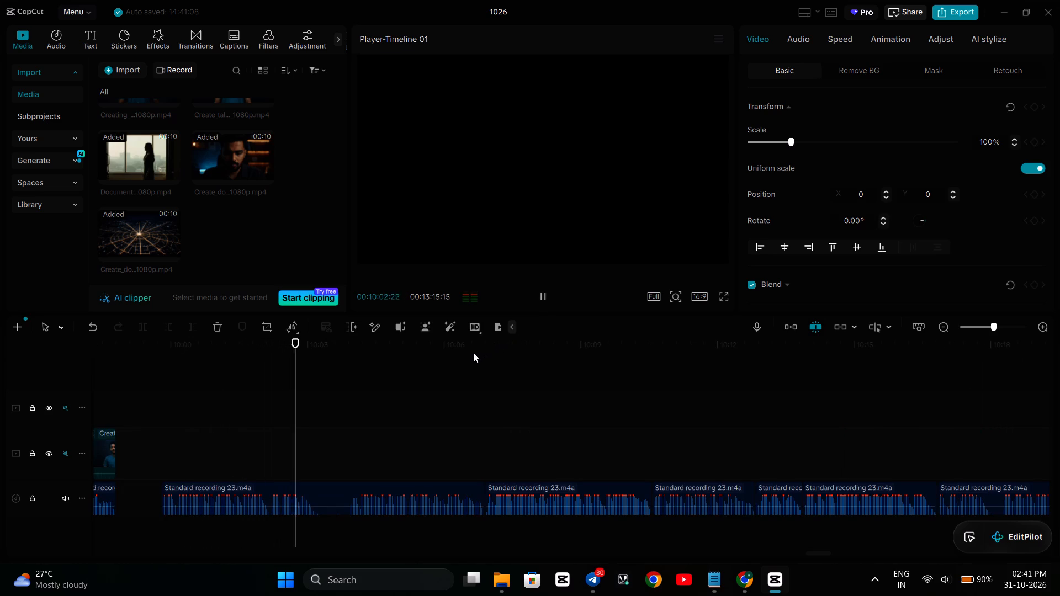
pyautogui.press('space')
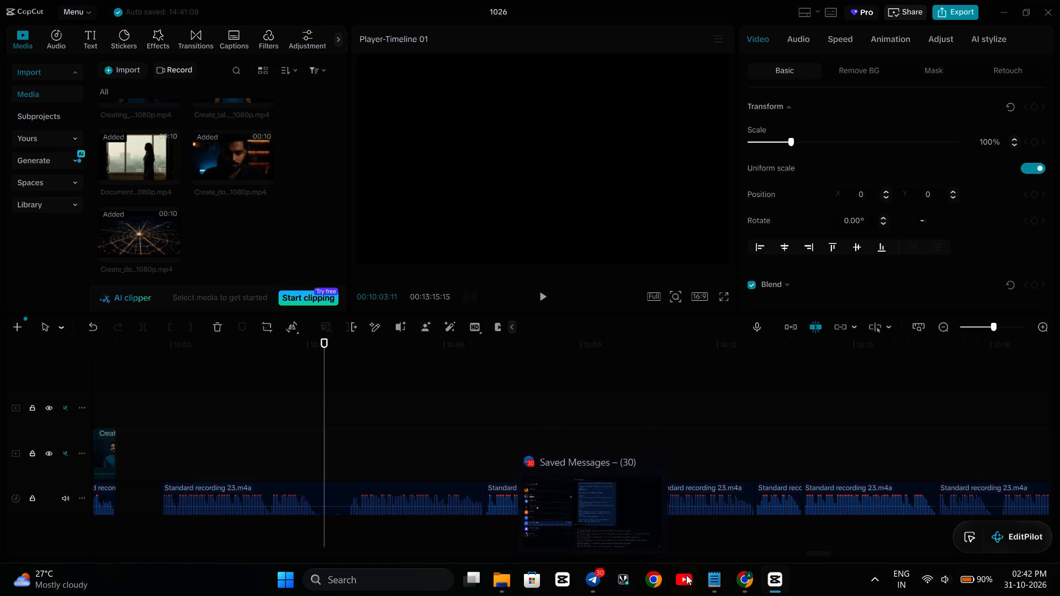
# Switch to File Explorer, check the sekiro folder and the Games folder on New Volume (D:), and close the windows.
pyautogui.click(500, 589)
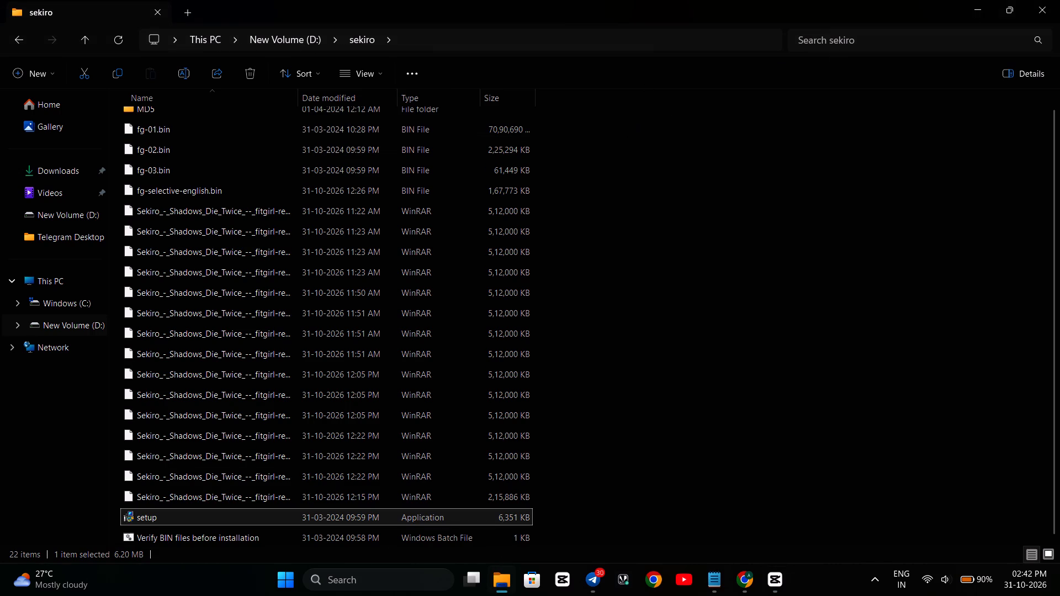
pyautogui.click(1046, 0)
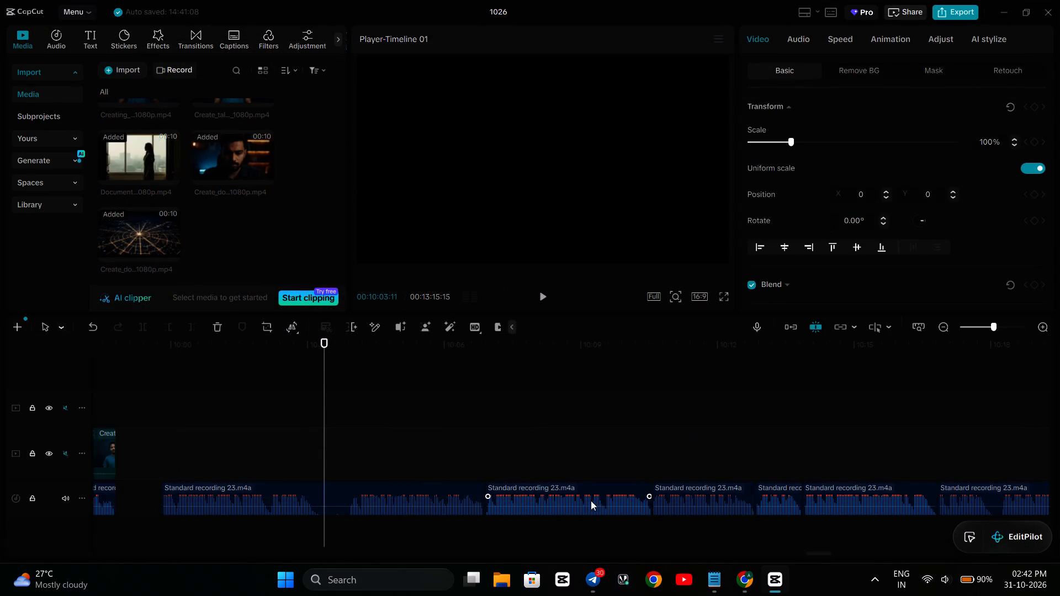
pyautogui.click(490, 572)
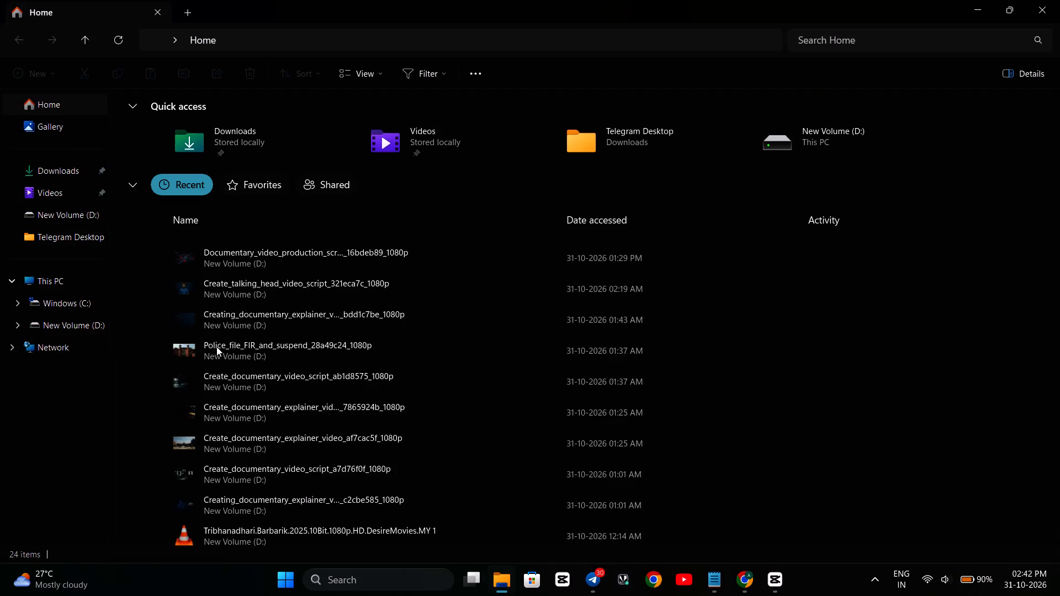
pyautogui.click(84, 270)
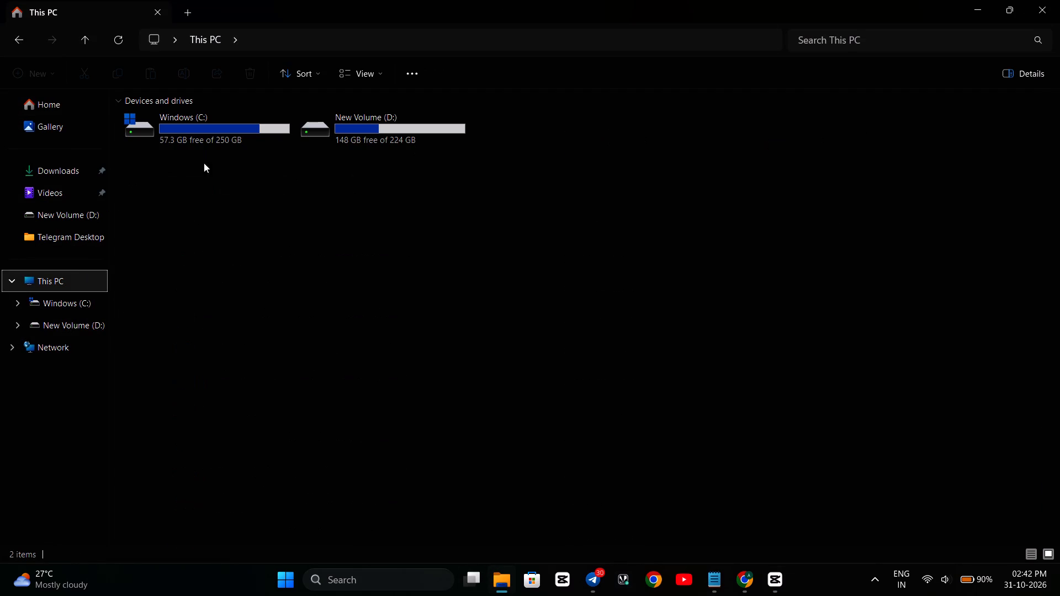
pyautogui.click(369, 111)
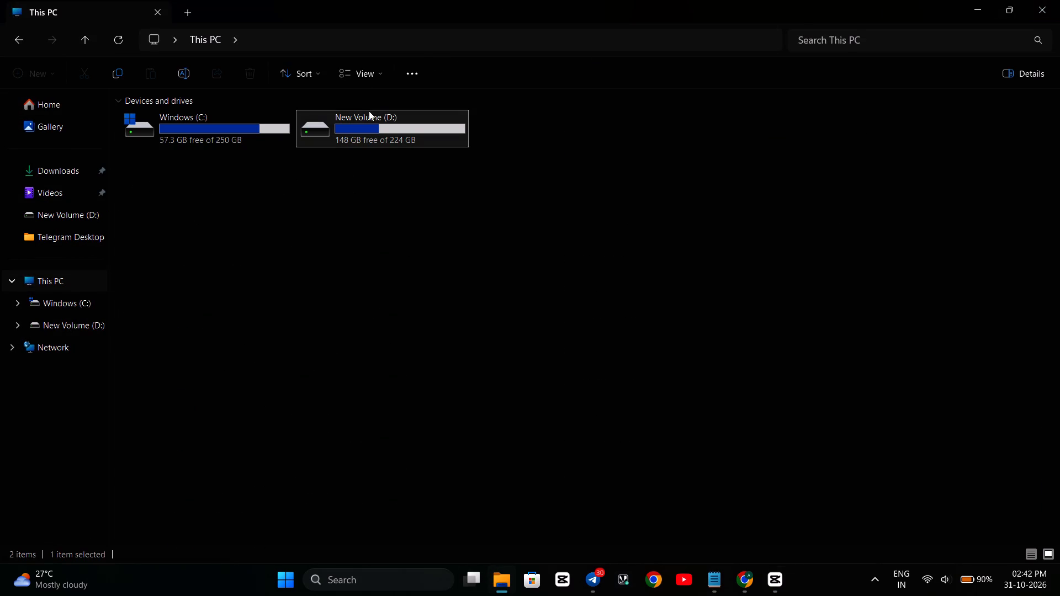
pyautogui.doubleClick(364, 114)
pyautogui.click(298, 136)
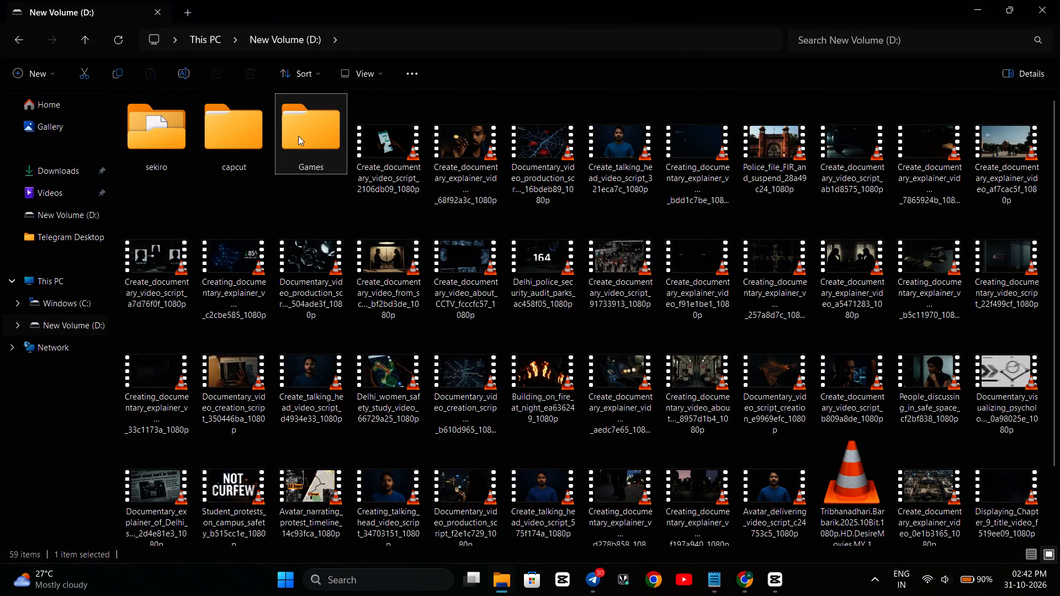
pyautogui.click(298, 136)
pyautogui.doubleClick(298, 136)
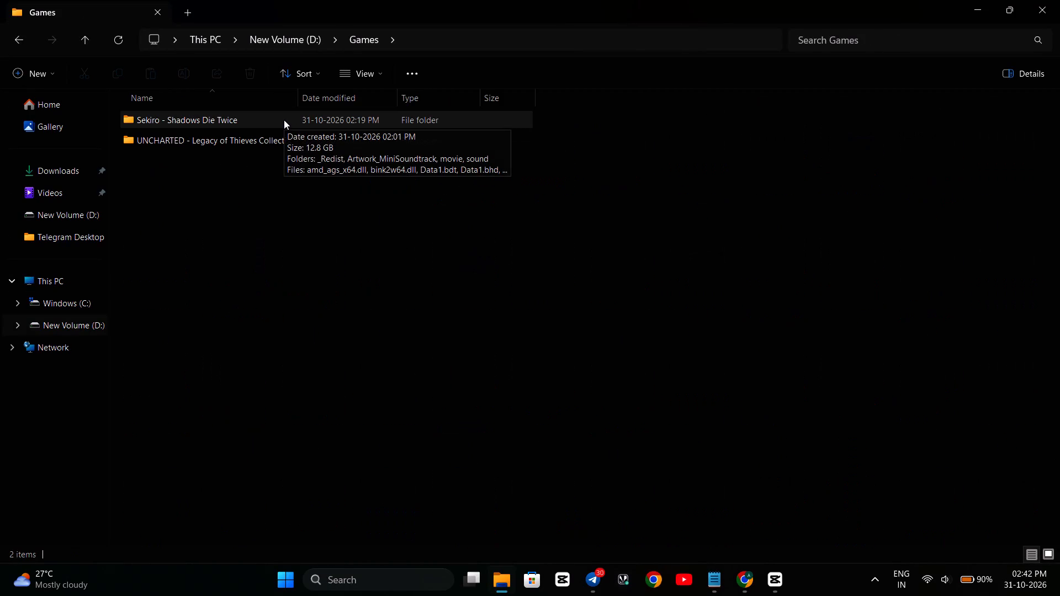
pyautogui.click(1059, 0)
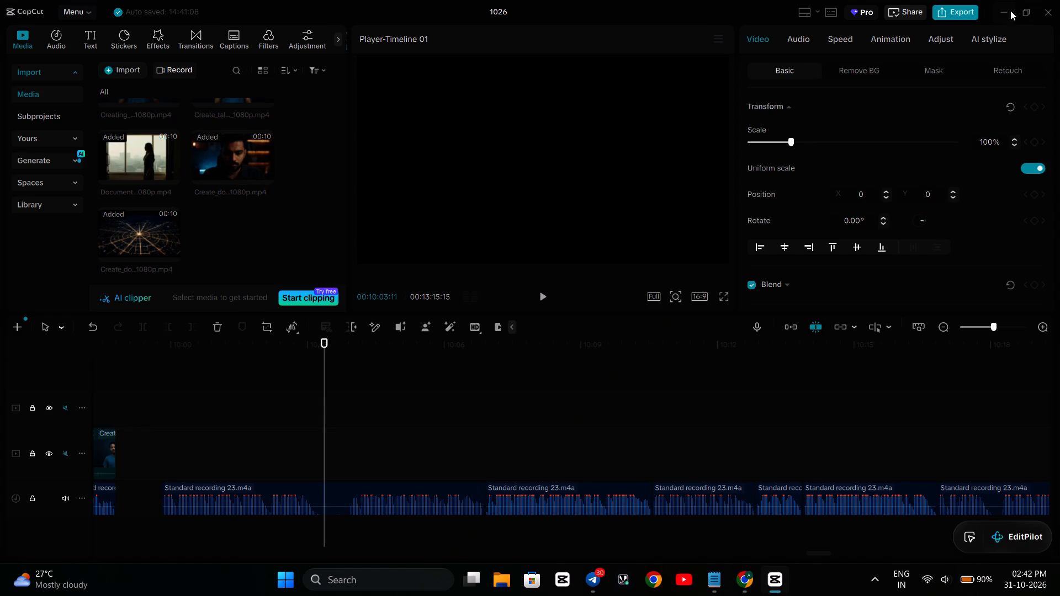
# Search Windows for "die" and launch the Sekiro - Shadows Die Twice app.
pyautogui.click(340, 576)
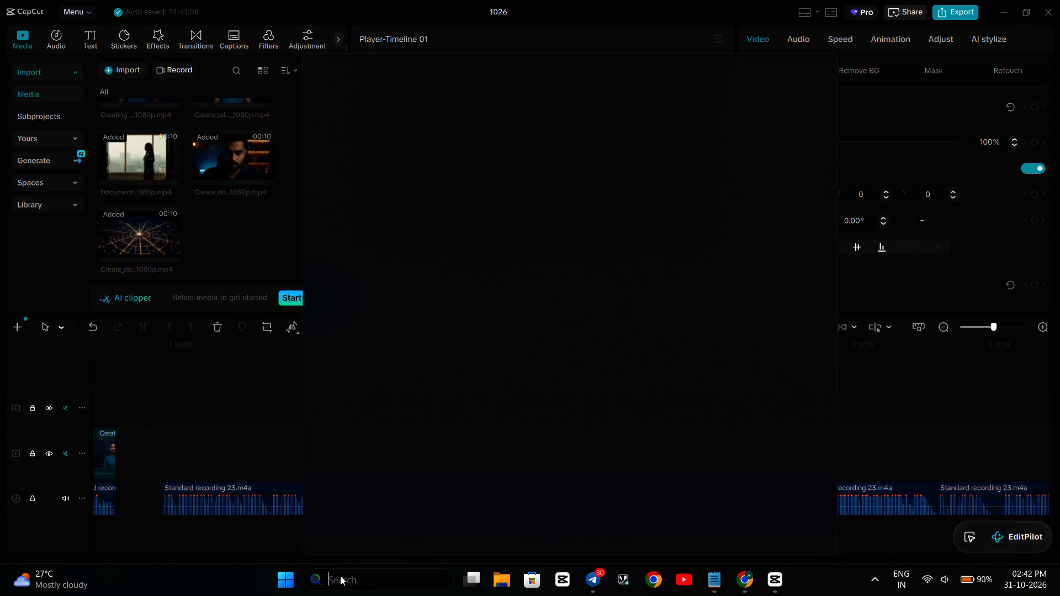
pyautogui.press('s')
pyautogui.press('a')
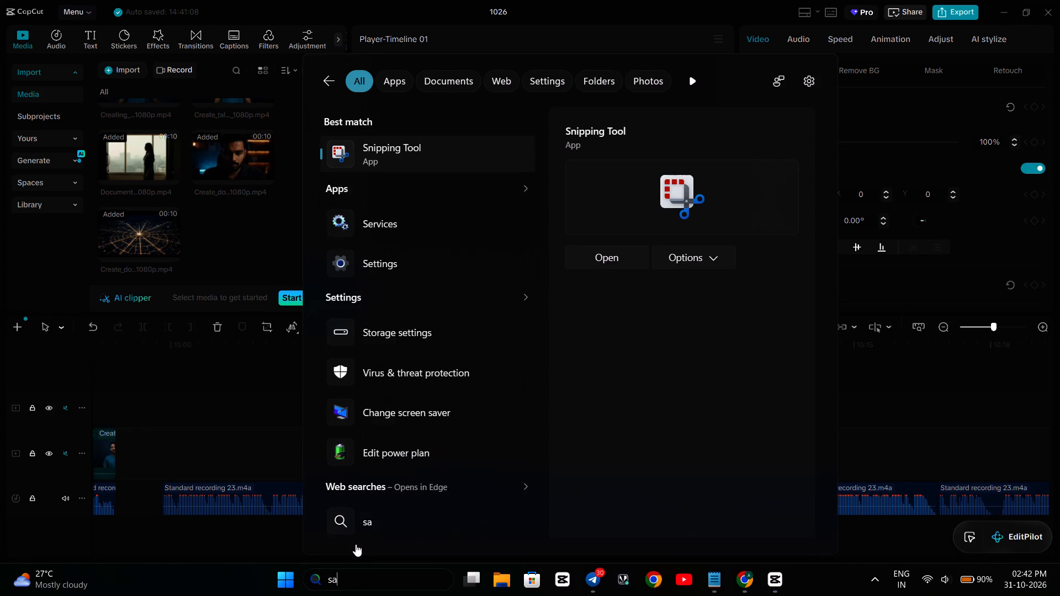
pyautogui.press('k')
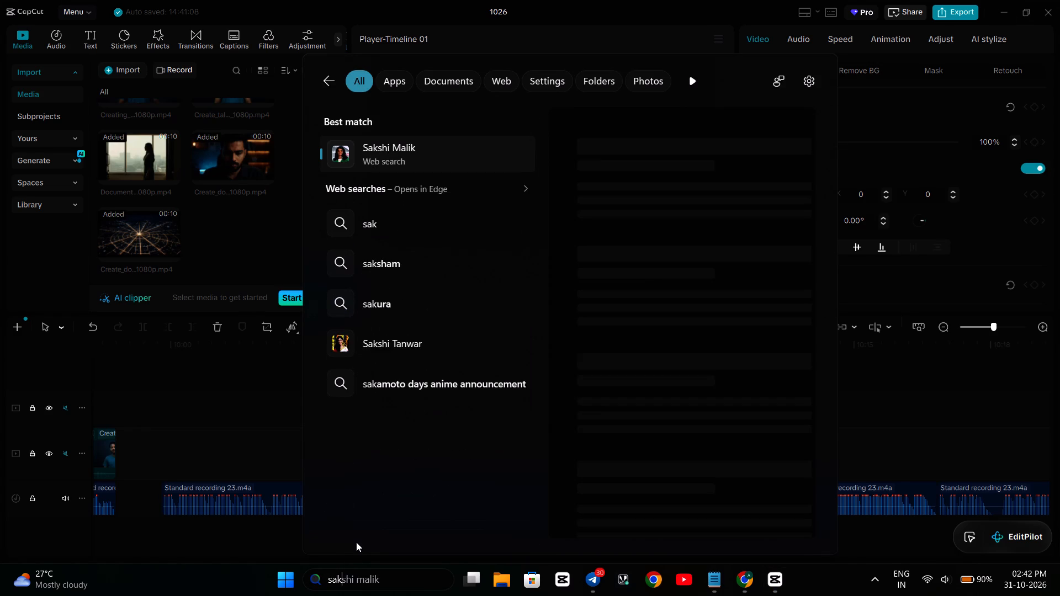
pyautogui.press('BackSpace')
pyautogui.press('BackSpace')
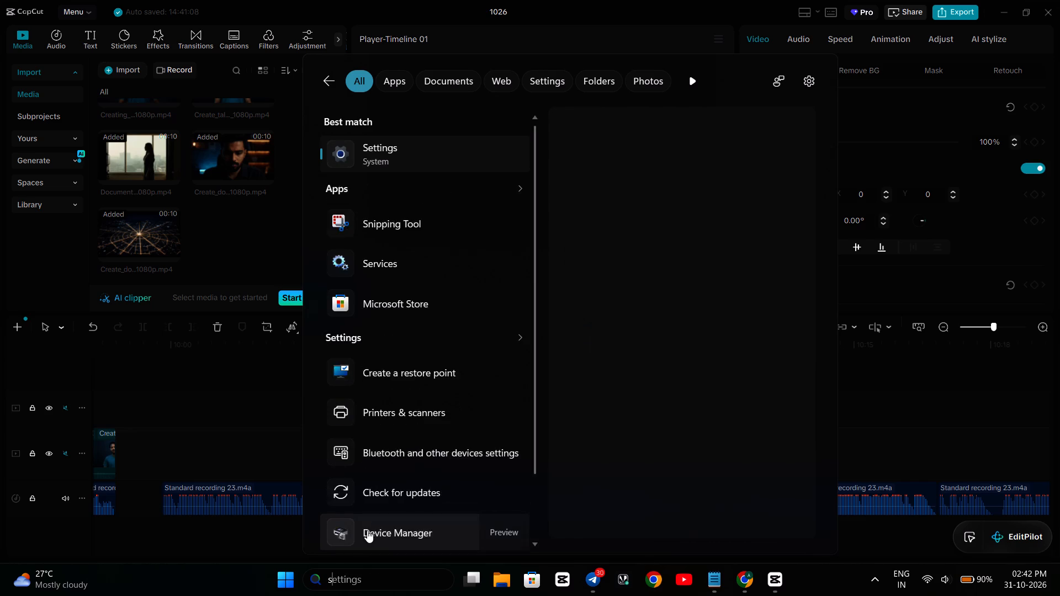
pyautogui.press('BackSpace')
pyautogui.write('die')
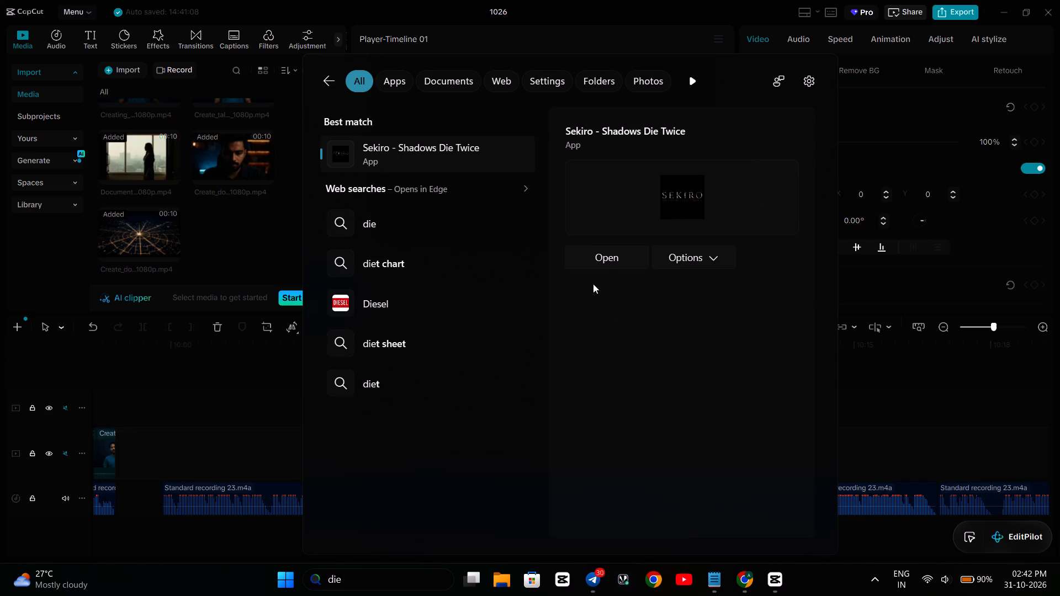
pyautogui.click(603, 258)
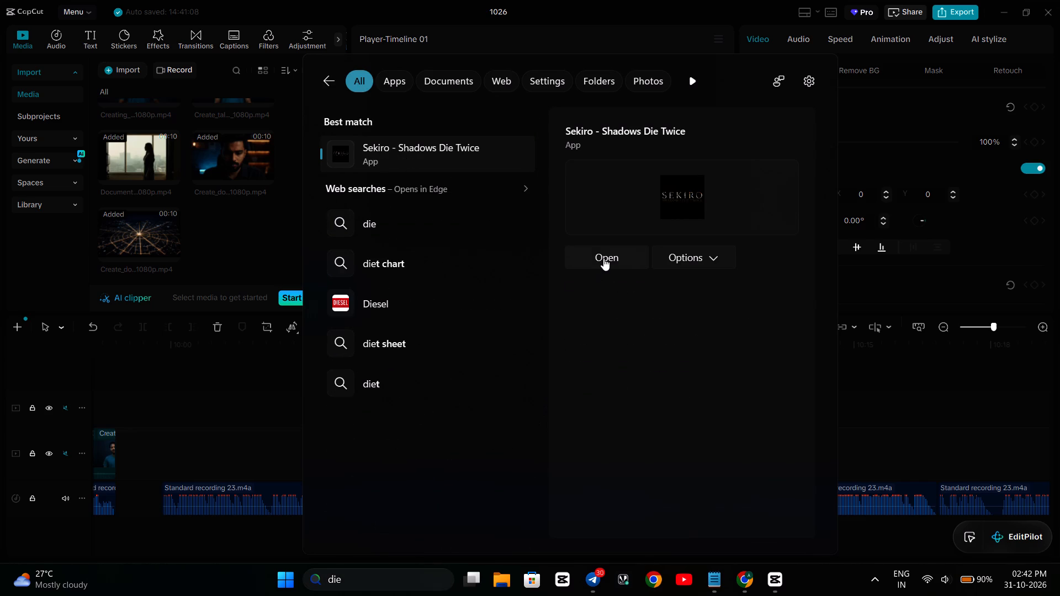